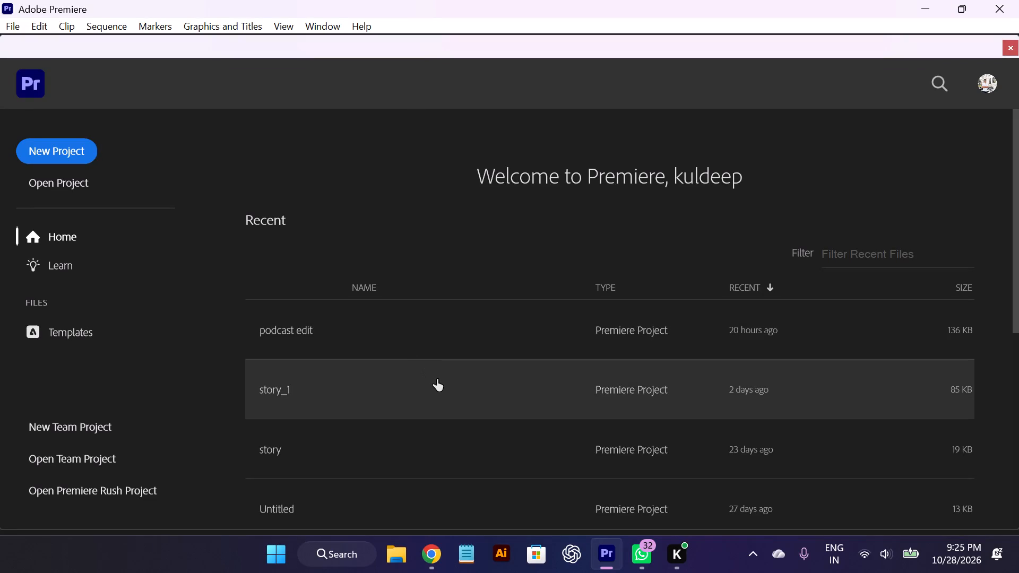
Open the recent story_1 project.
left_click(427, 387)
left_click(427, 387)
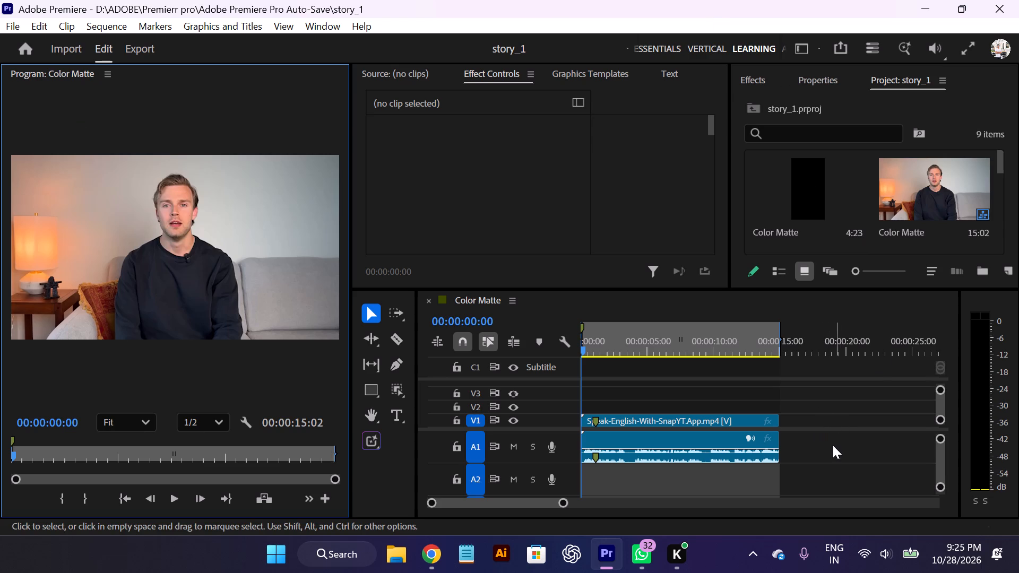
Delete the Speak-English-With-SnapYT video clip and its linked audio from the Color Matte sequence.
left_click_drag(832, 449, 464, 291)
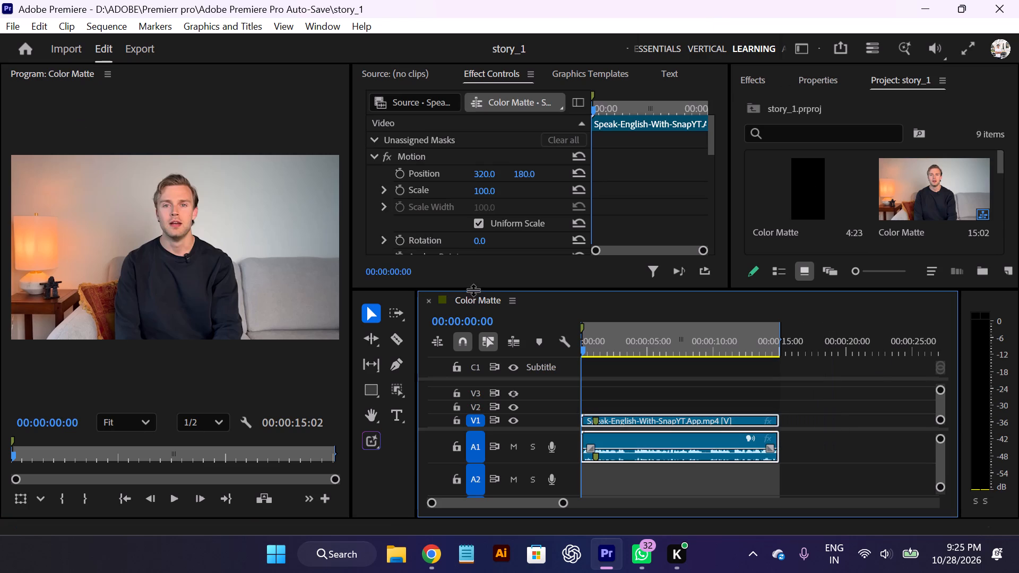
key("Delete")
Delete the two screen recordings, the Raw-video-for-SnapYT clip and the Speak-English clip from the project, keeping the color mattes, text item and sequence.
left_click(903, 203)
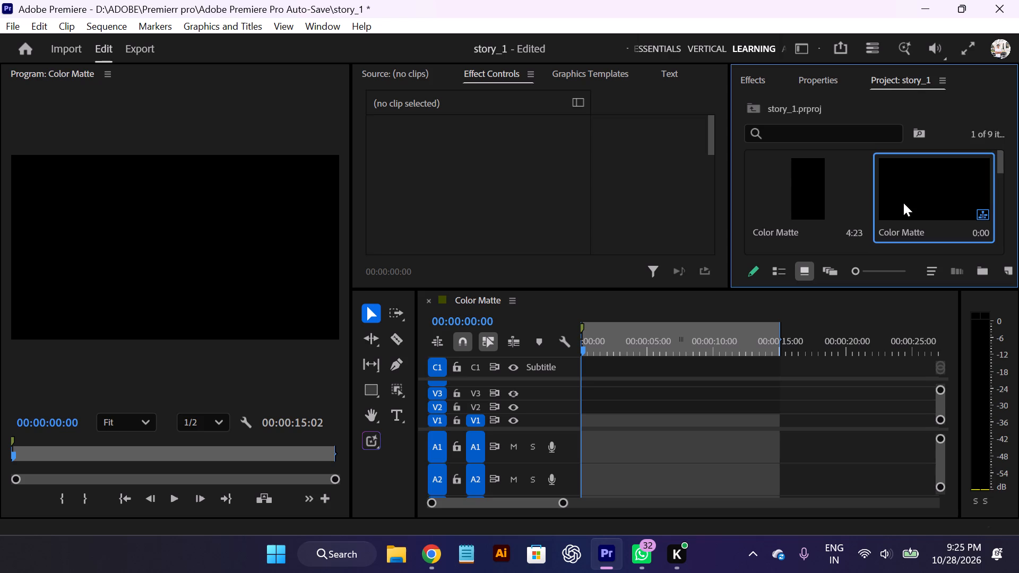
key("Escape")
key("grave")
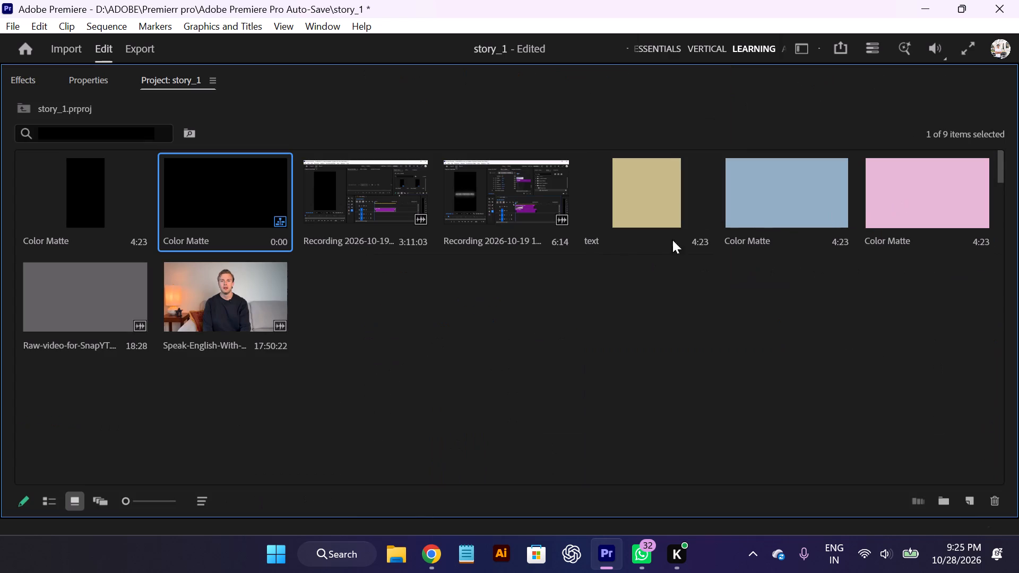
left_click(377, 181)
key("grave")
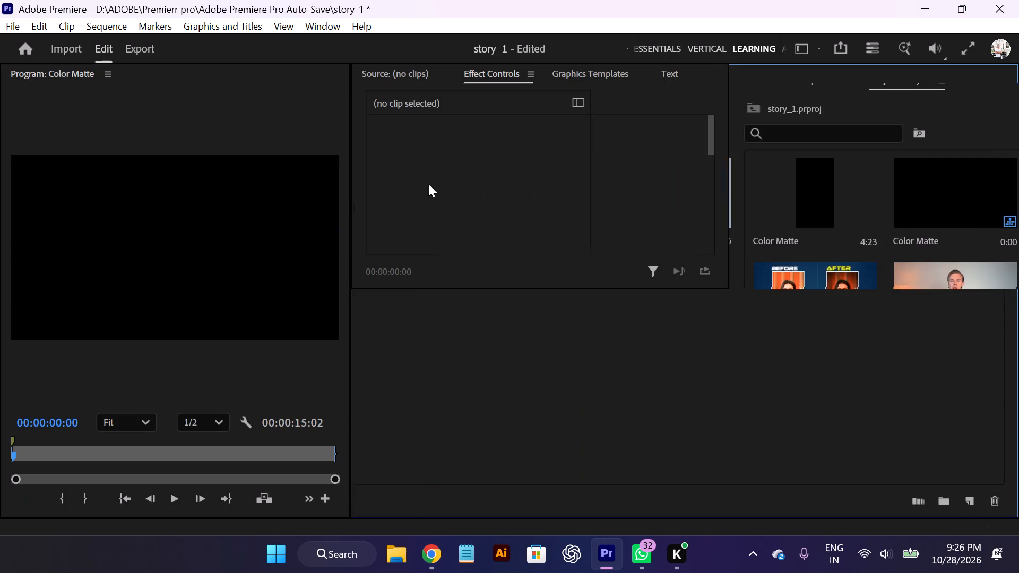
key("grave")
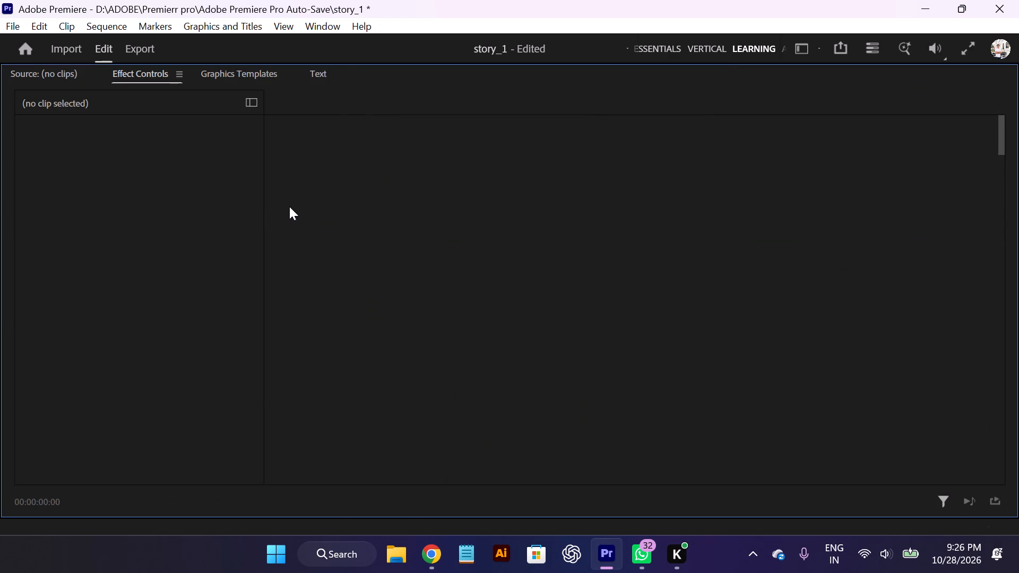
key("grave")
left_click(804, 198)
key("grave")
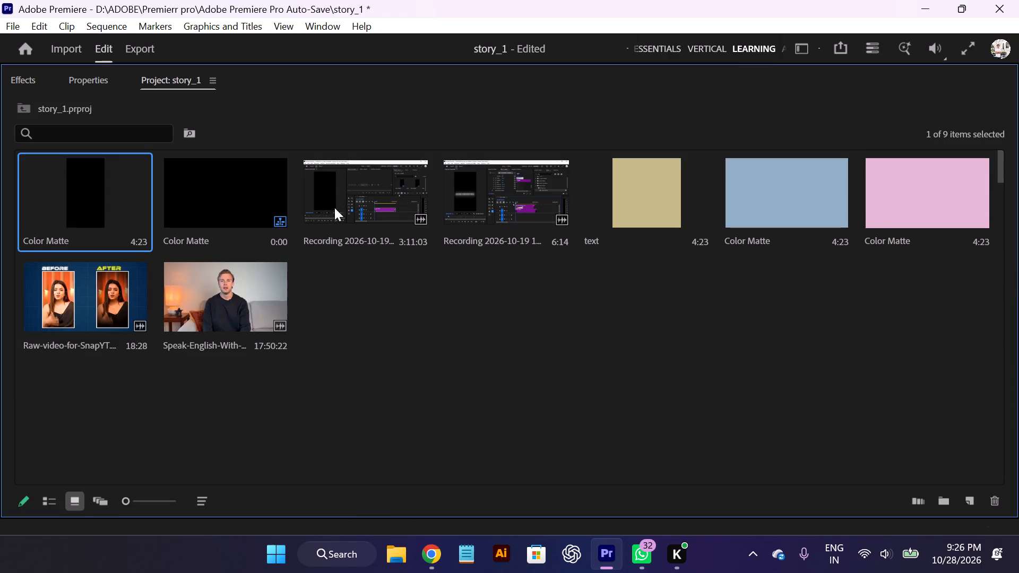
left_click(308, 203)
key("Delete")
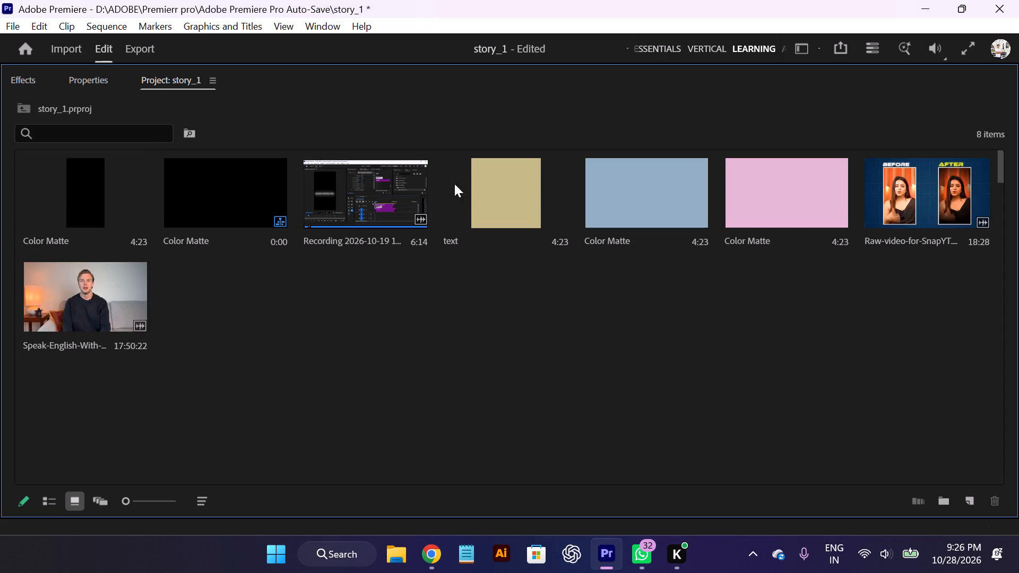
left_click(419, 192)
key("Delete")
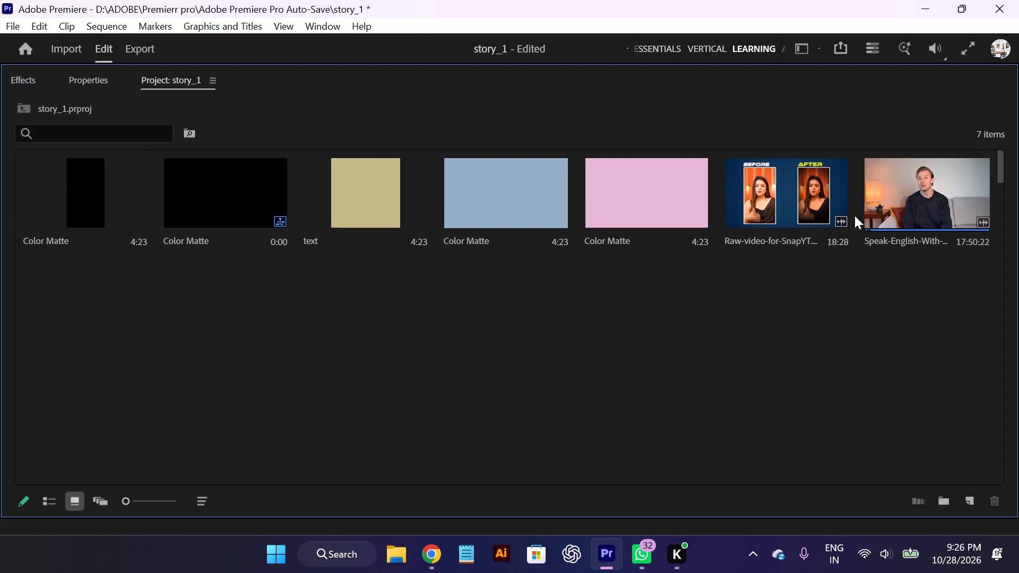
left_click(823, 213)
key("Delete")
left_click(935, 211)
key("Delete")
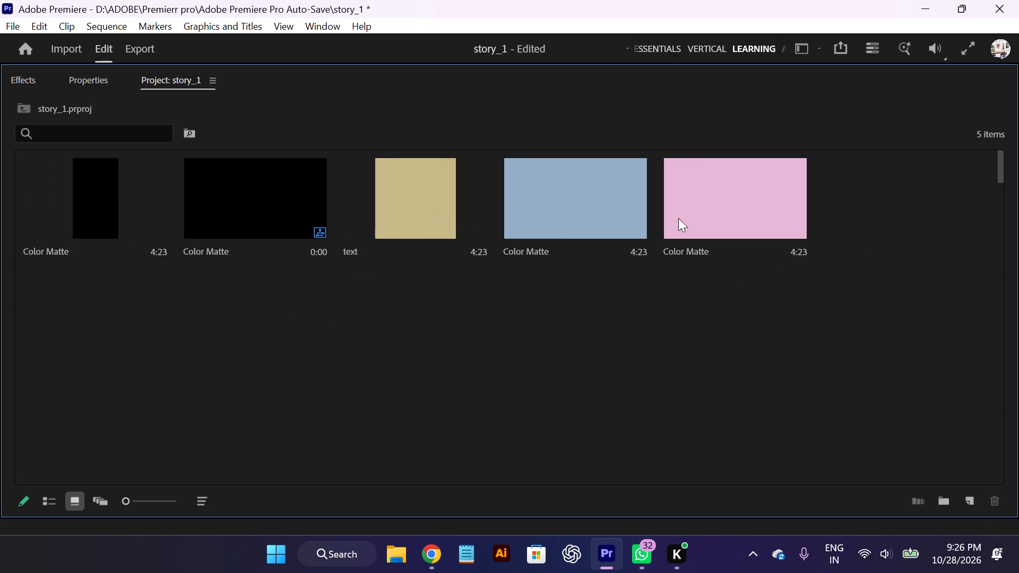
key("Delete")
key("grave")
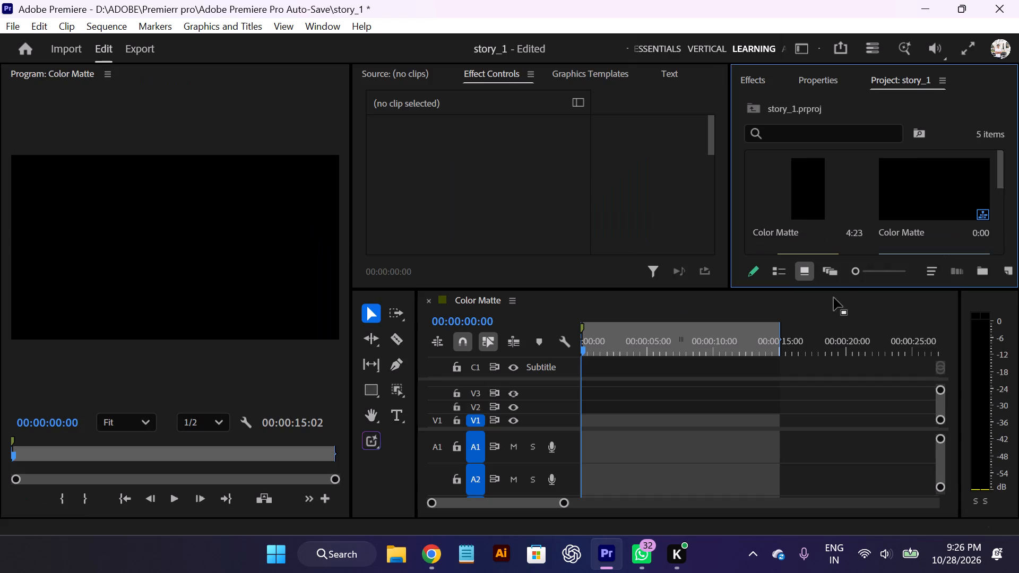
Place the black vertical Color Matte on track V1 at the start of the sequence.
left_click_drag(823, 194, 561, 420)
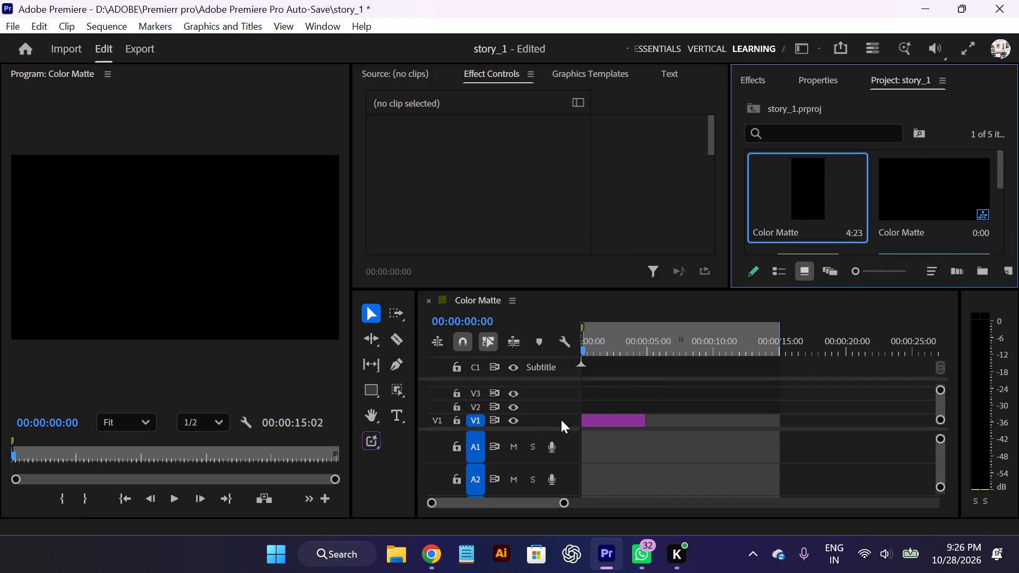
left_click(674, 450)
left_click(814, 388)
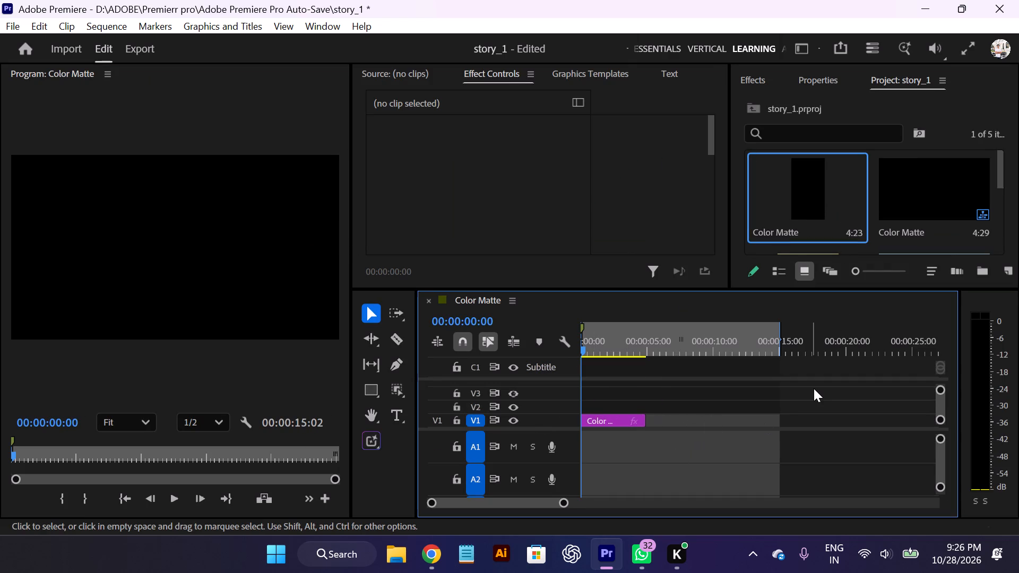
Extend the end of the Color Matte clip on V1 to about 12 seconds.
left_click(711, 350)
left_click_drag(708, 357, 681, 361)
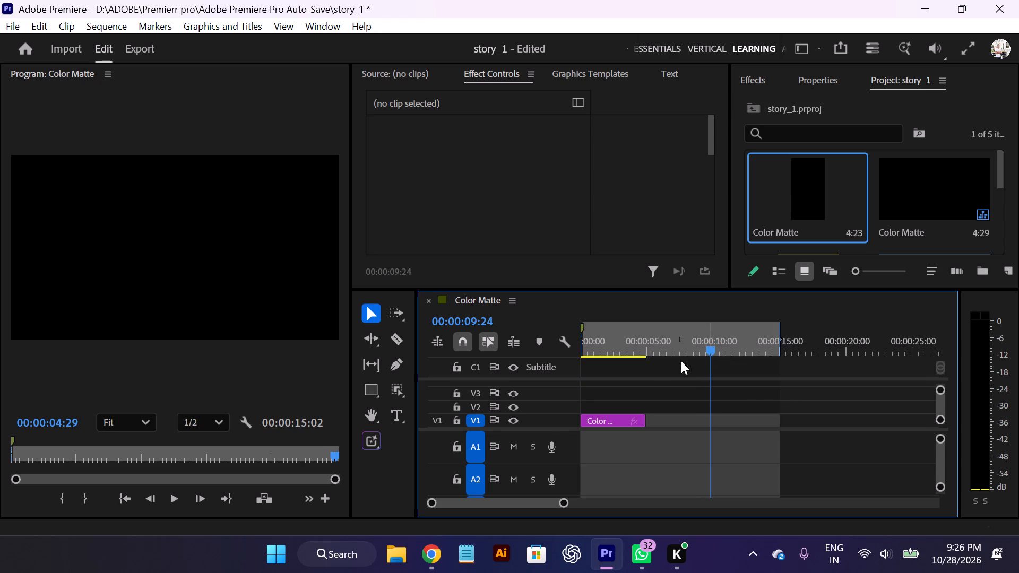
left_click_drag(681, 361, 545, 374)
left_click(648, 422)
left_click(622, 422)
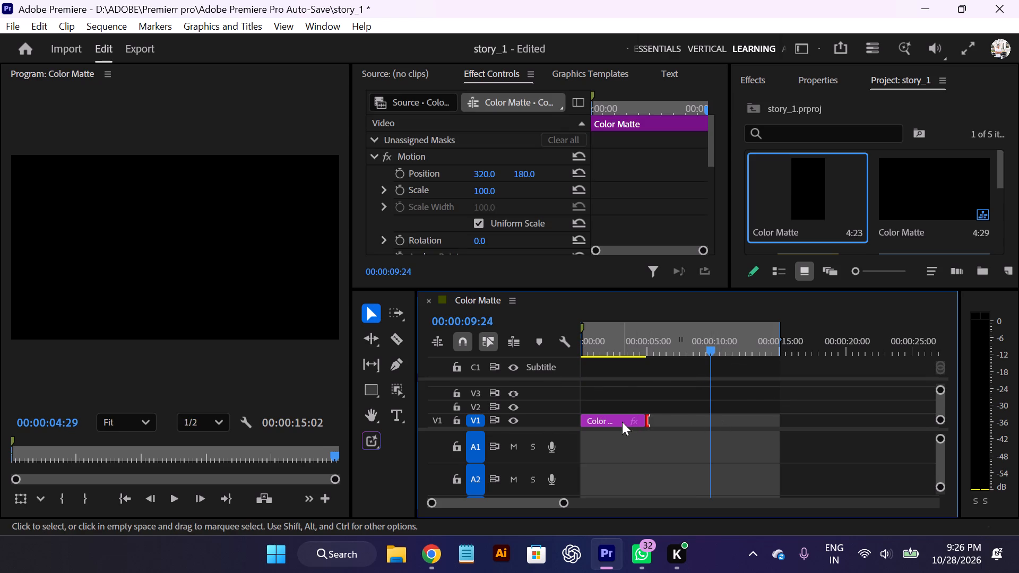
left_click_drag(646, 421, 741, 421)
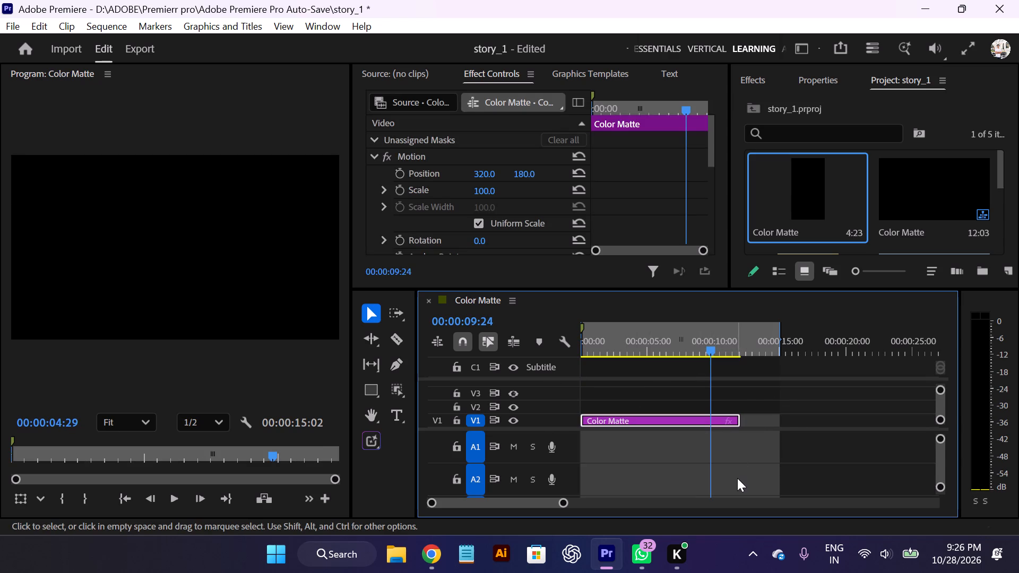
left_click(737, 478)
scroll(739, 474, "up", 4, "ctrl")
triple_click(742, 467)
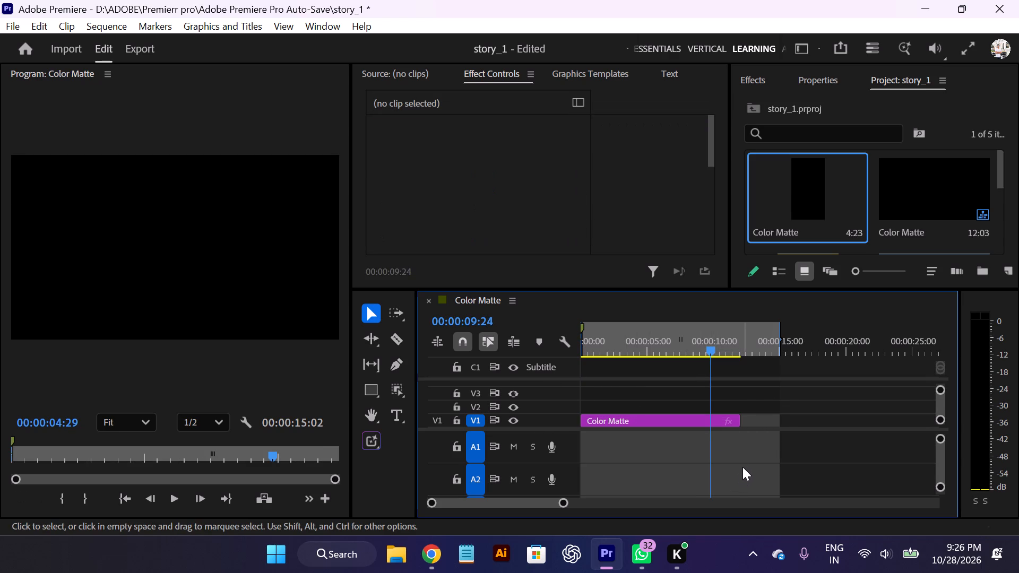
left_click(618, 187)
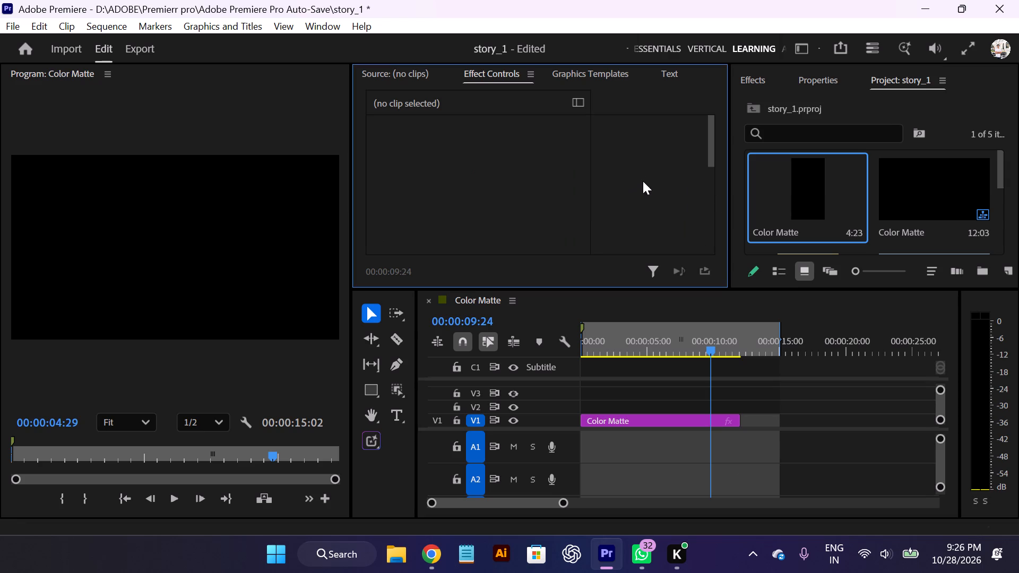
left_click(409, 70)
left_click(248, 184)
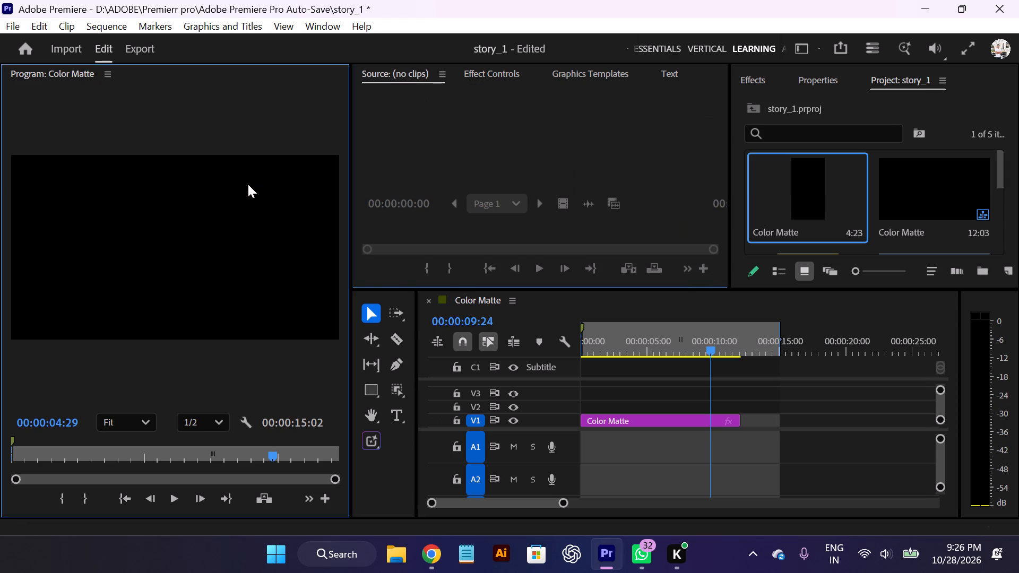
Change the sequence frame size to 1080 horizontal by 1920 vertical in Sequence Settings and apply it.
left_click(675, 419)
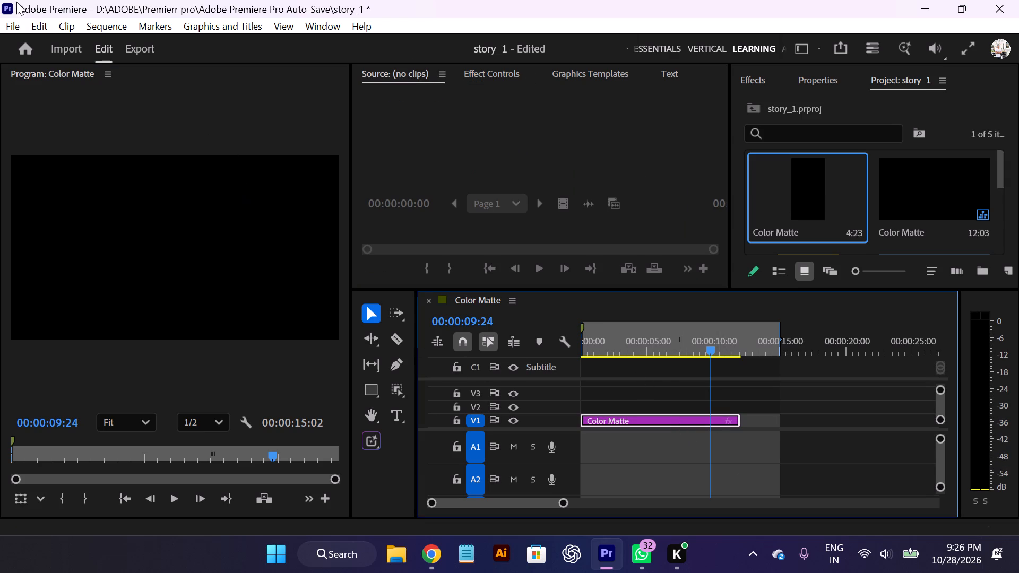
left_click(106, 26)
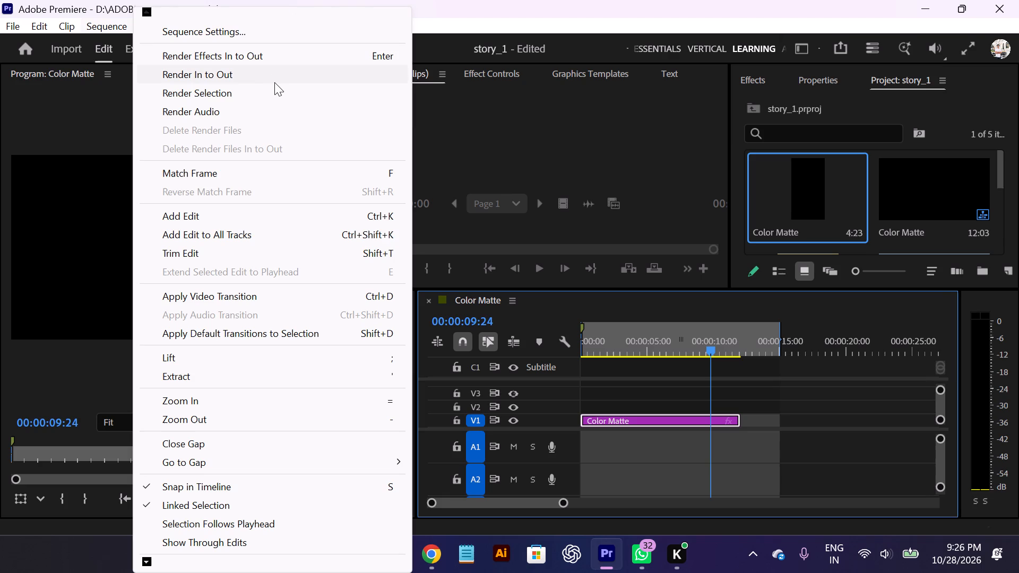
left_click(298, 37)
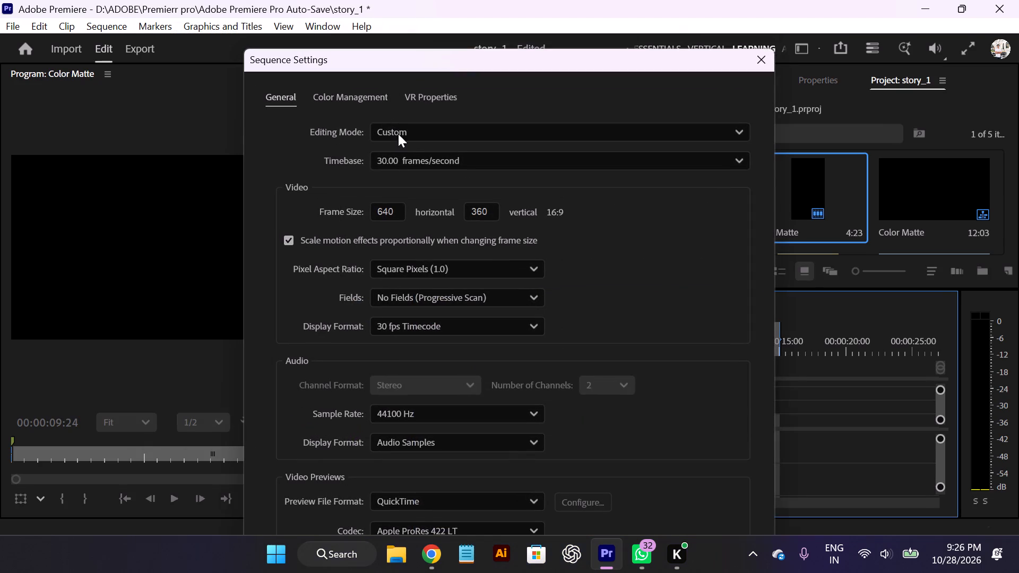
left_click_drag(398, 212, 357, 215)
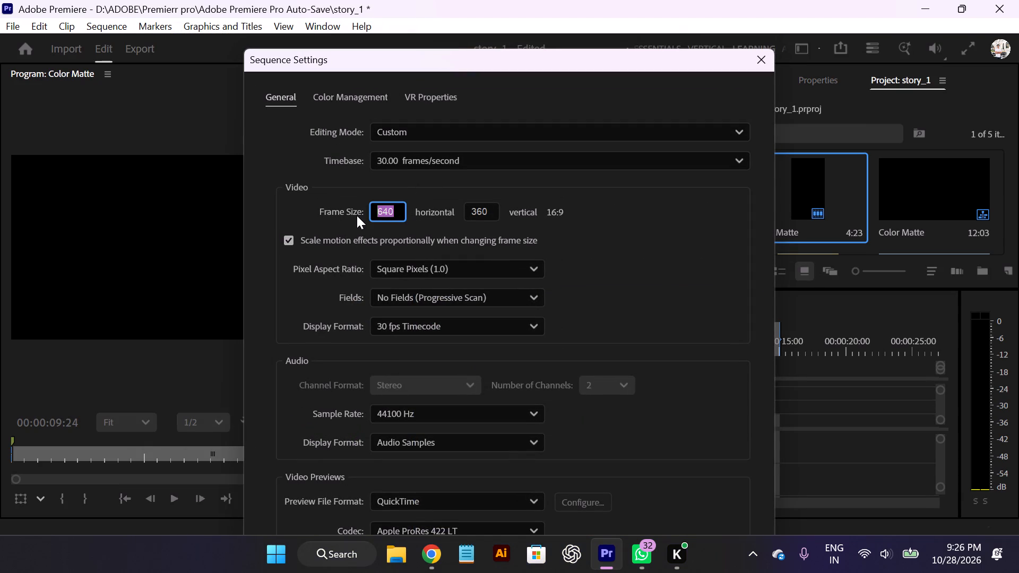
key("BackSpace")
key("End")
key("Insert")
key("Up")
key("Insert")
type("10")
type("80")
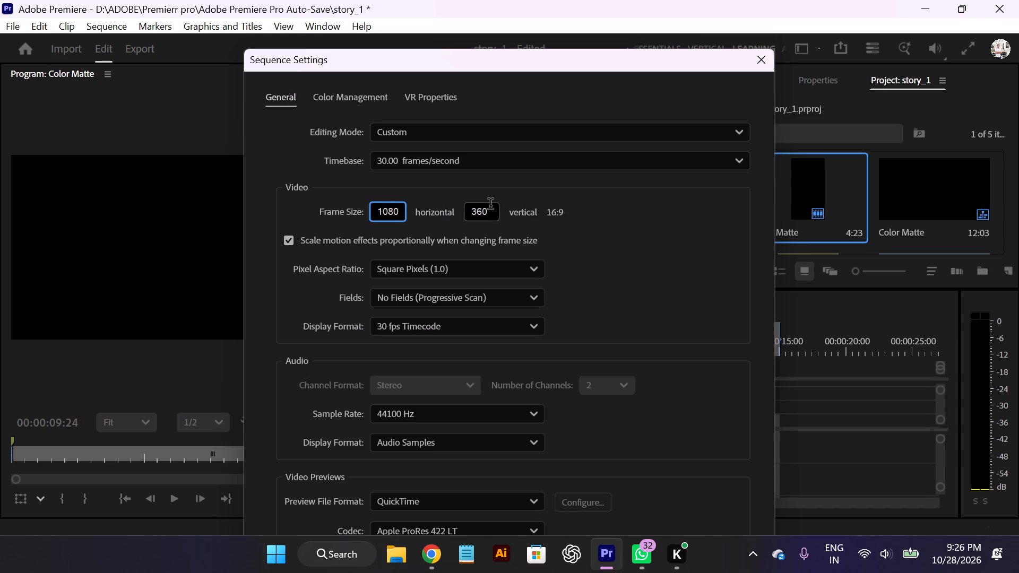
left_click(490, 205)
left_click_drag(490, 205, 463, 205)
key("BackSpace")
type("1920")
key("Return")
key("Return")
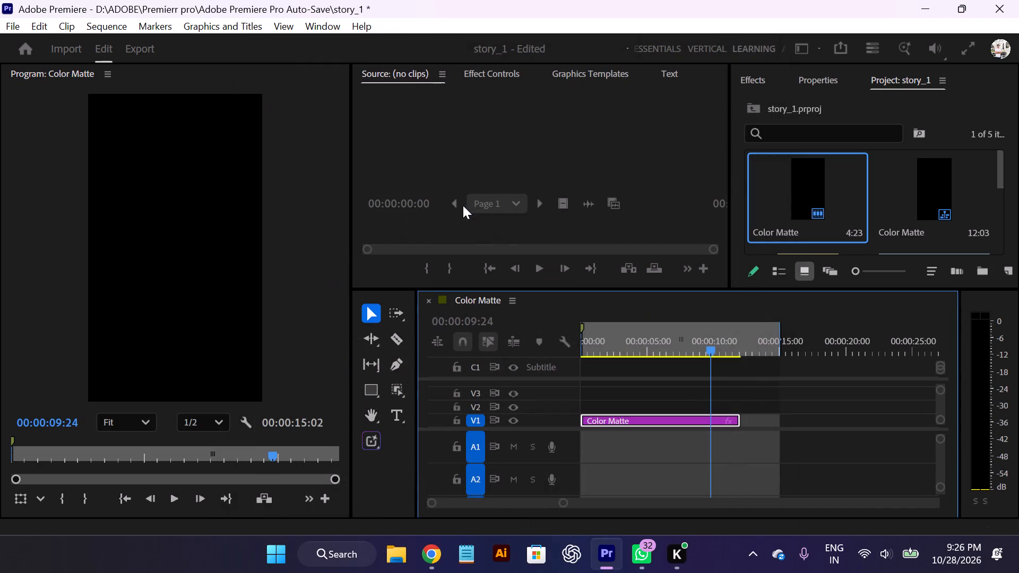
Return the playhead to the start of the sequence at 00:00:00:00.
scroll(463, 205, "up", 1)
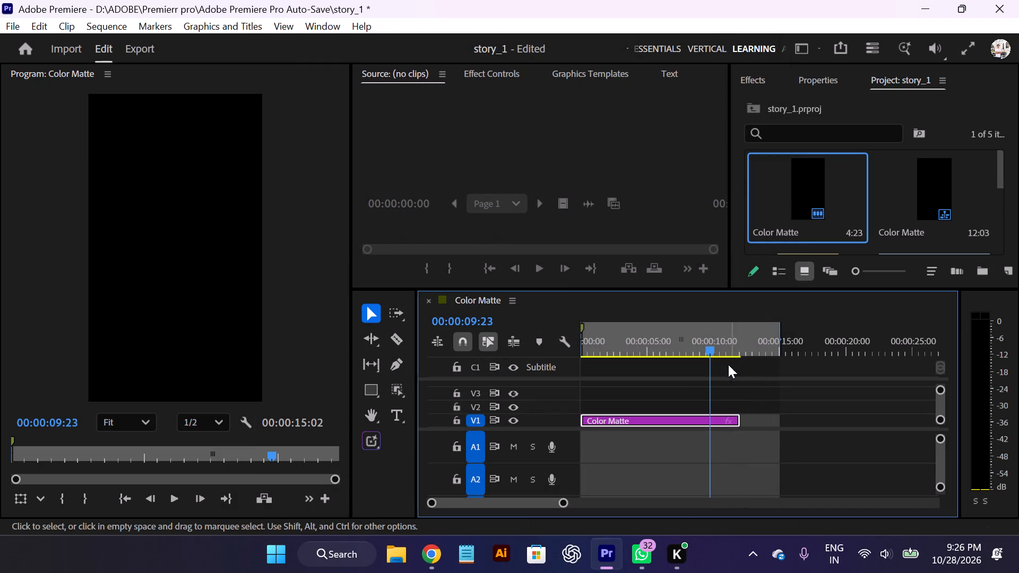
left_click_drag(706, 352, 592, 363)
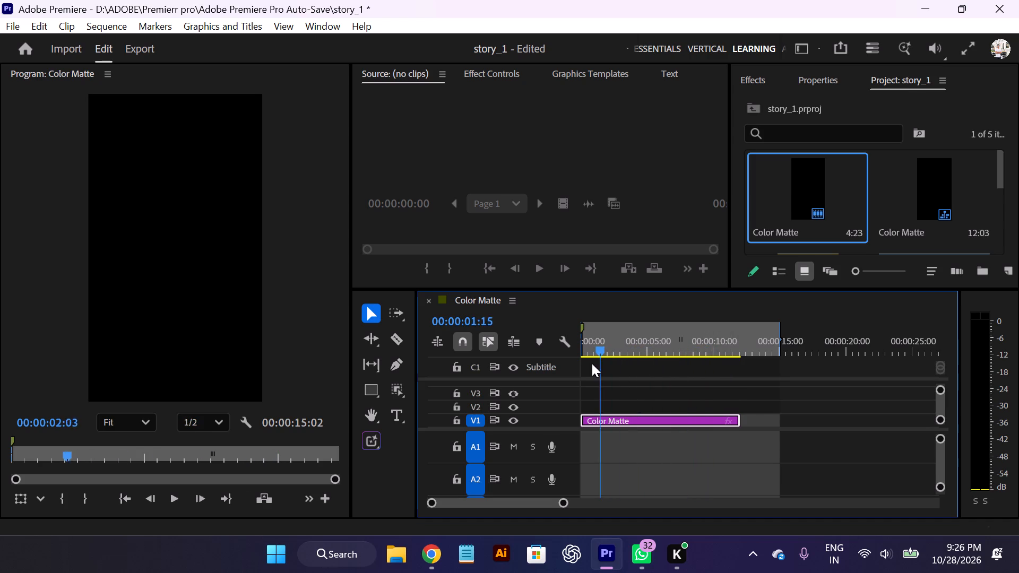
left_click_drag(592, 363, 561, 371)
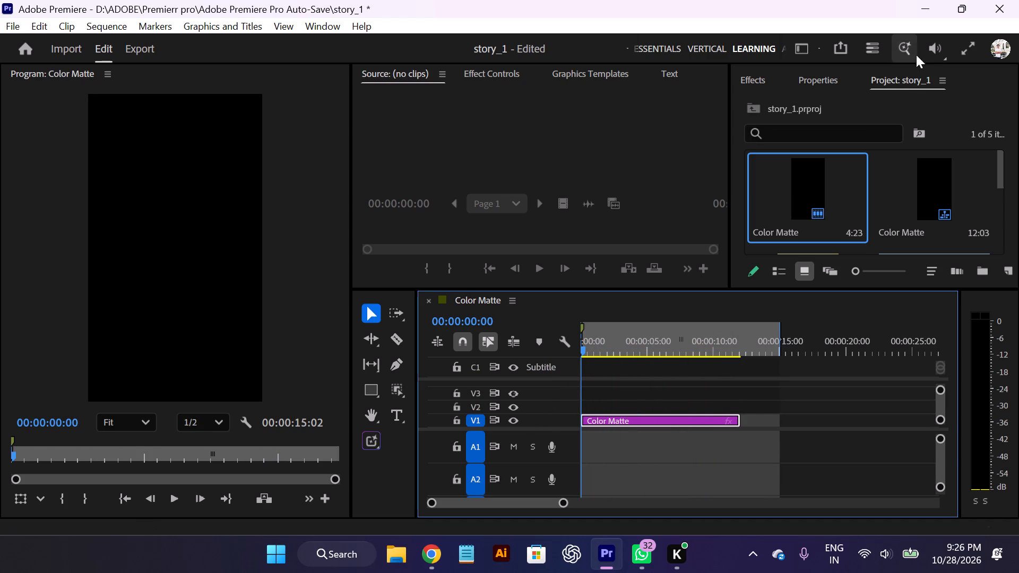
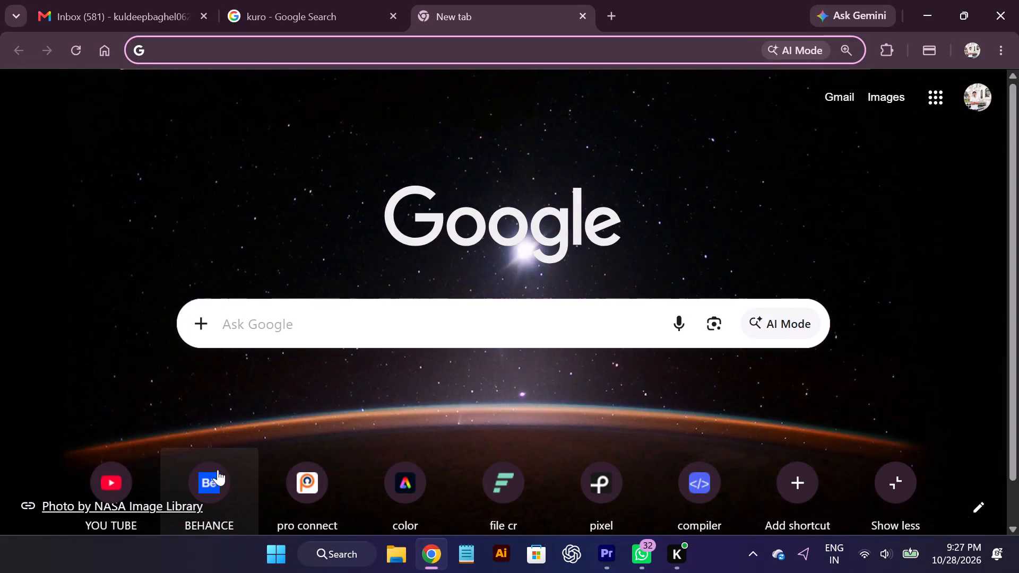
Open YouTube in Chrome and search for "animation tutorial premier pro".
left_click(115, 491)
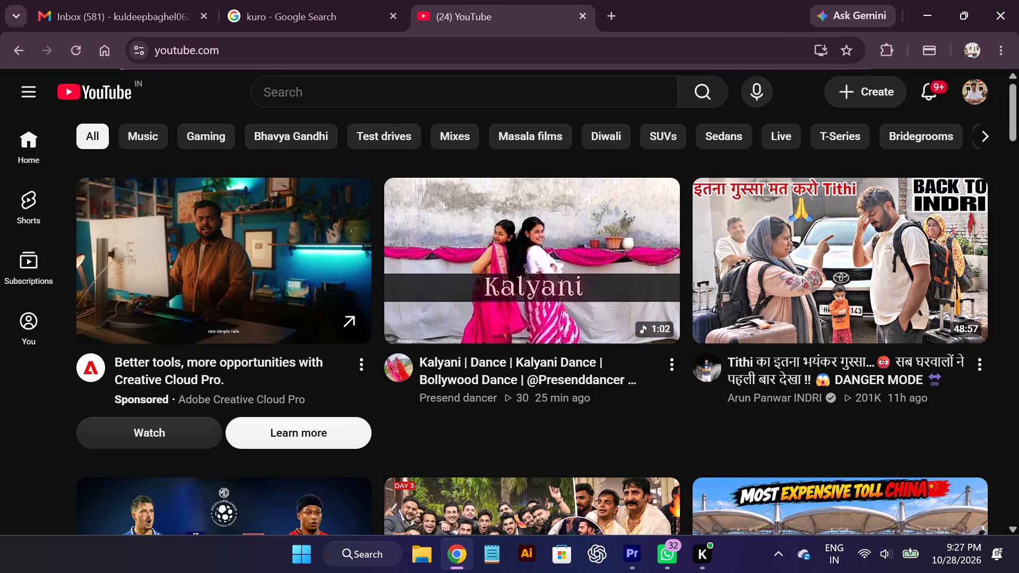
left_click(409, 89)
type("anu")
key("BackSpace")
type("ian")
key("BackSpace")
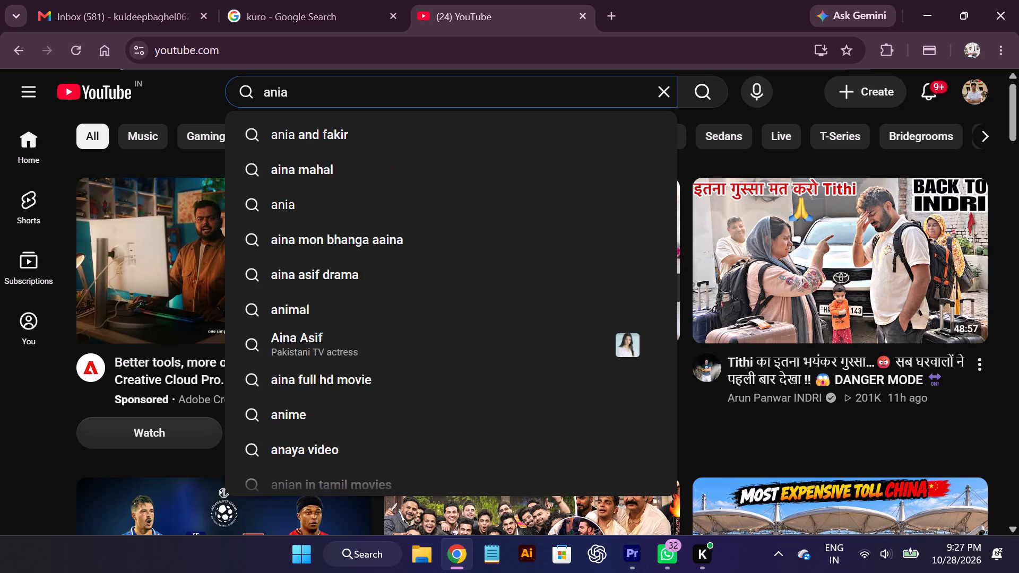
key("BackSpace")
type("mation")
key("space")
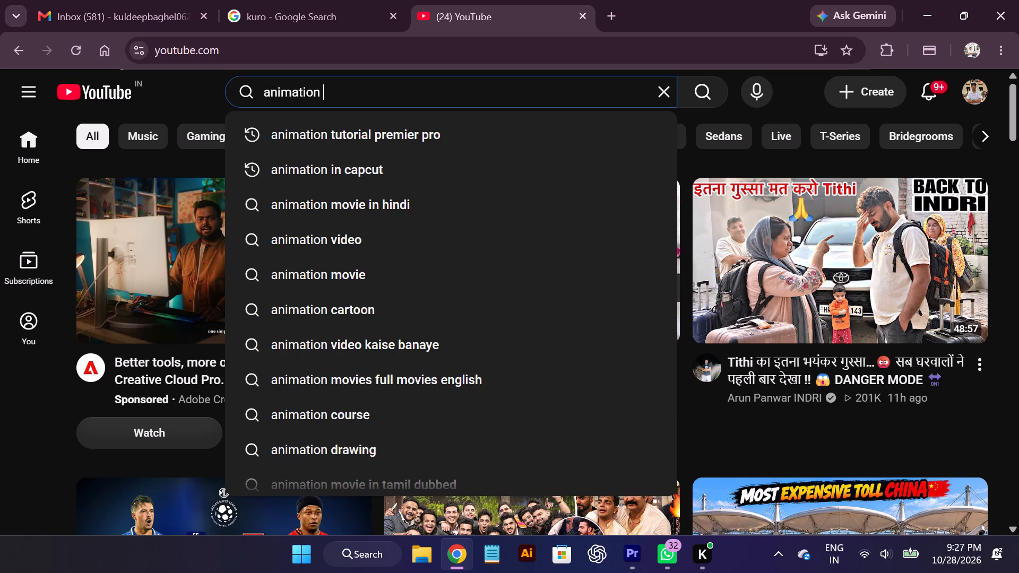
left_click(453, 143)
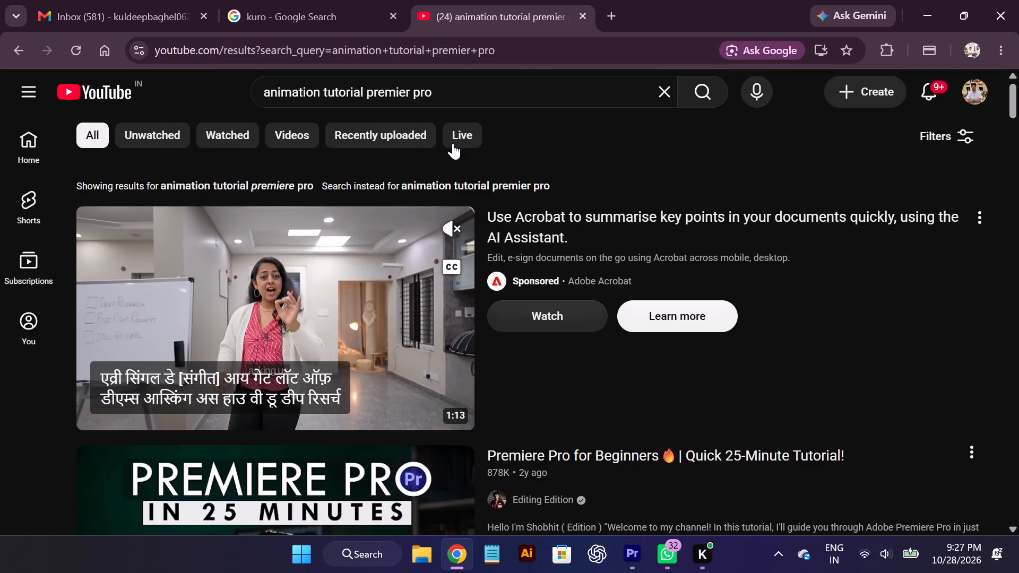
Look through the YouTube results for a suitable Premiere Pro animation or motion graphics tutorial.
scroll(470, 167, "down", 4)
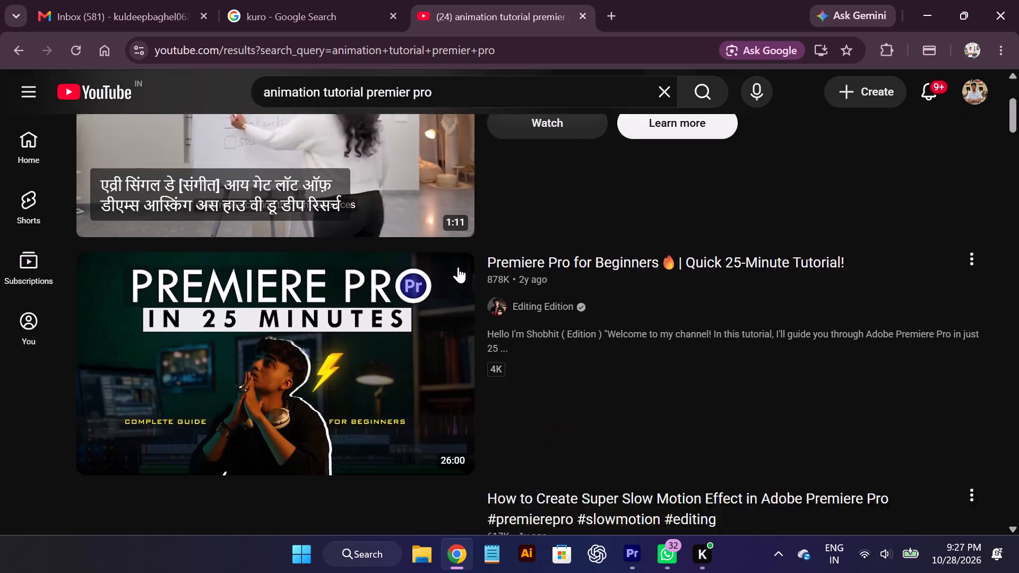
scroll(468, 276, "down", 8)
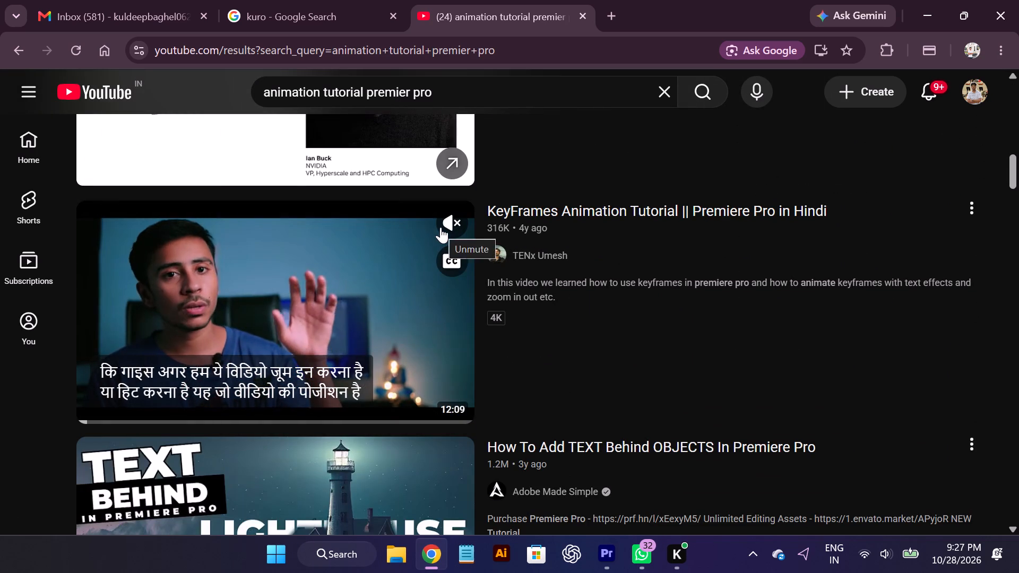
scroll(381, 333, "down", 5)
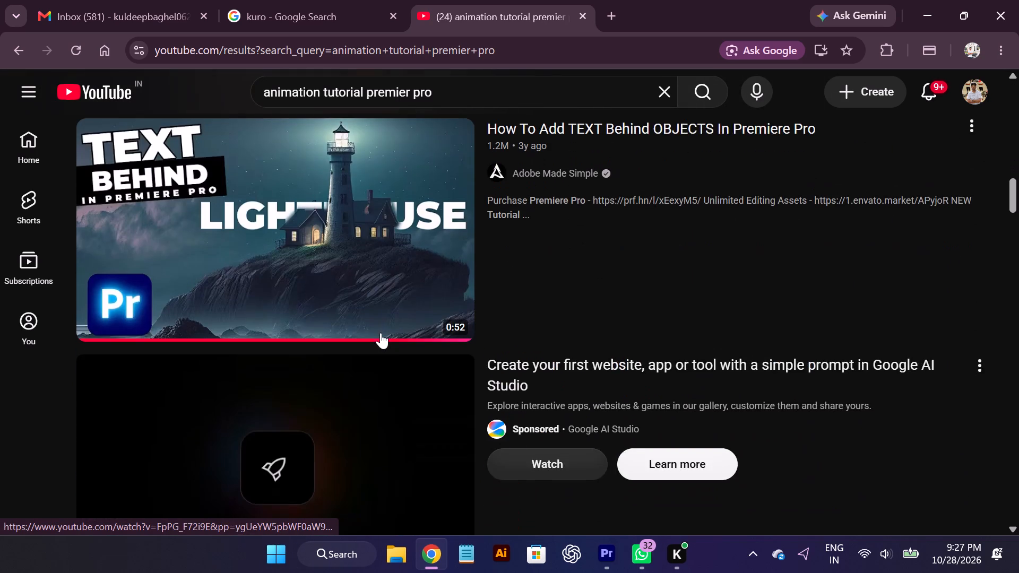
scroll(381, 333, "down", 7)
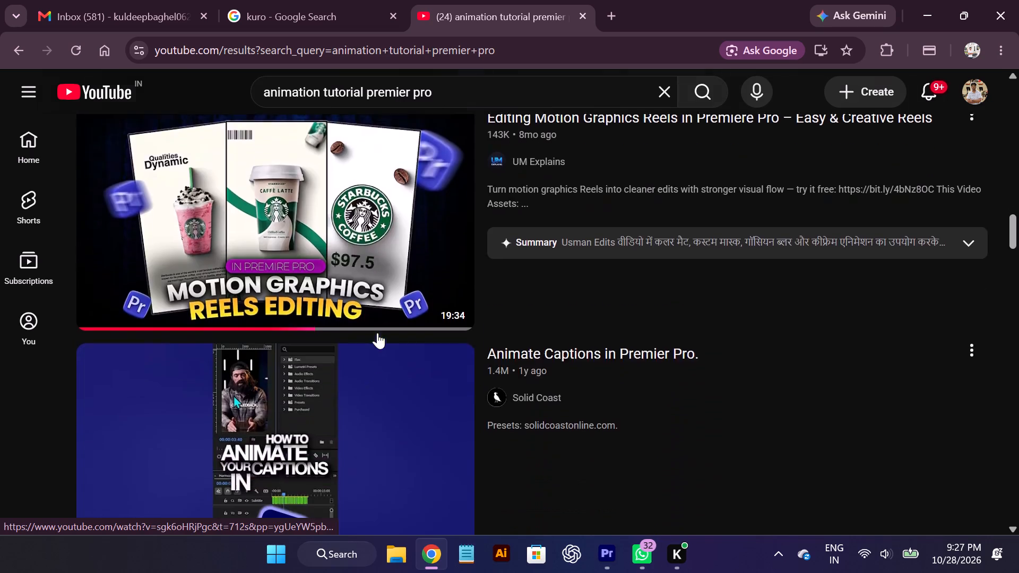
scroll(377, 333, "down", 2)
scroll(377, 333, "up", 2)
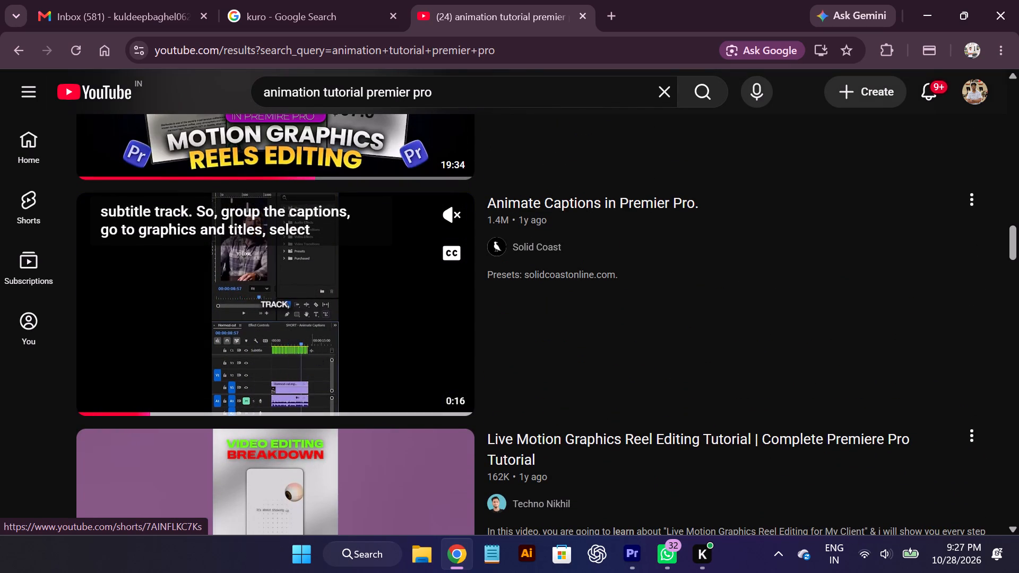
scroll(377, 333, "down", 9)
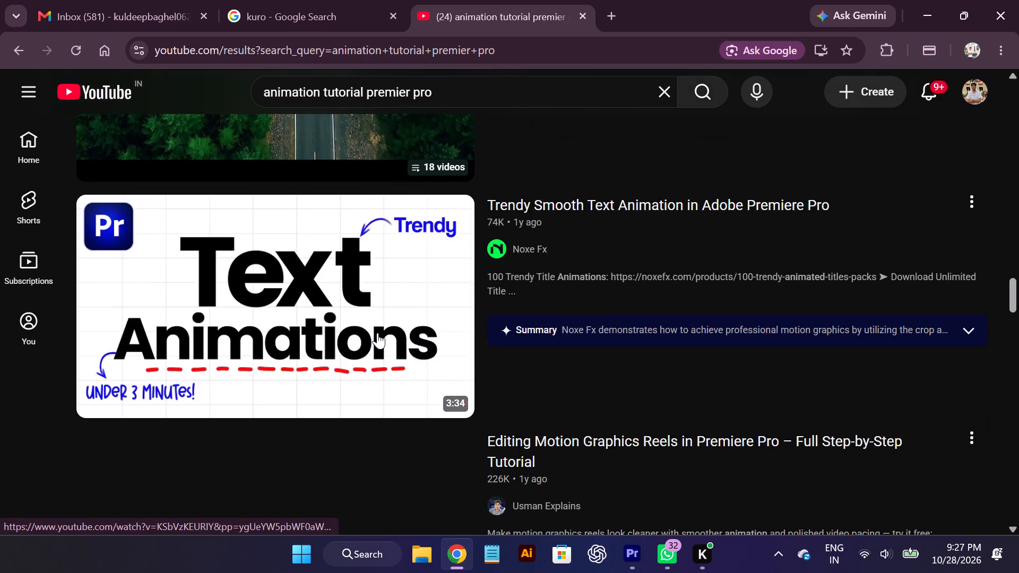
scroll(377, 333, "down", 2)
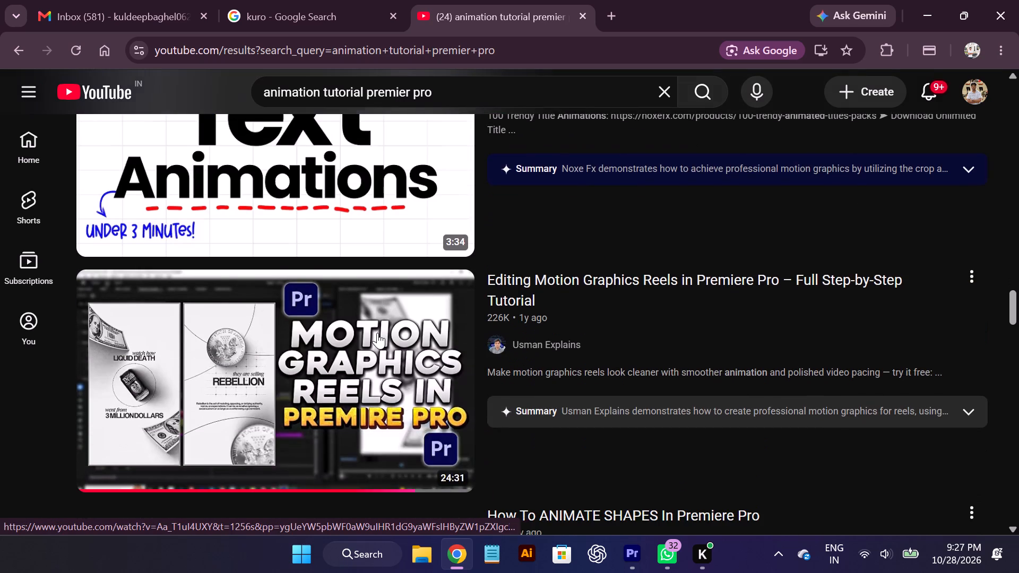
scroll(377, 333, "down", 3)
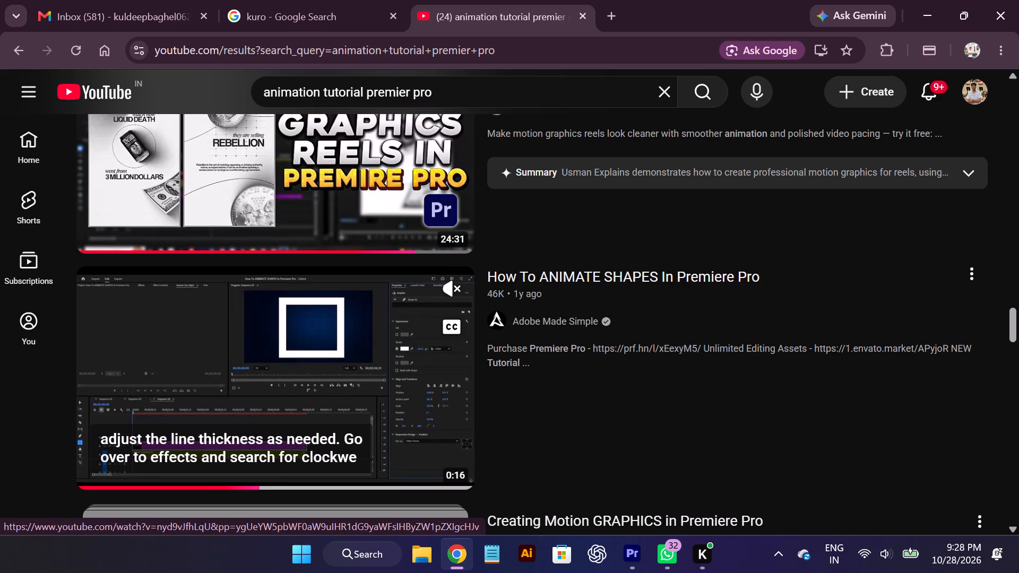
scroll(377, 333, "down", 1)
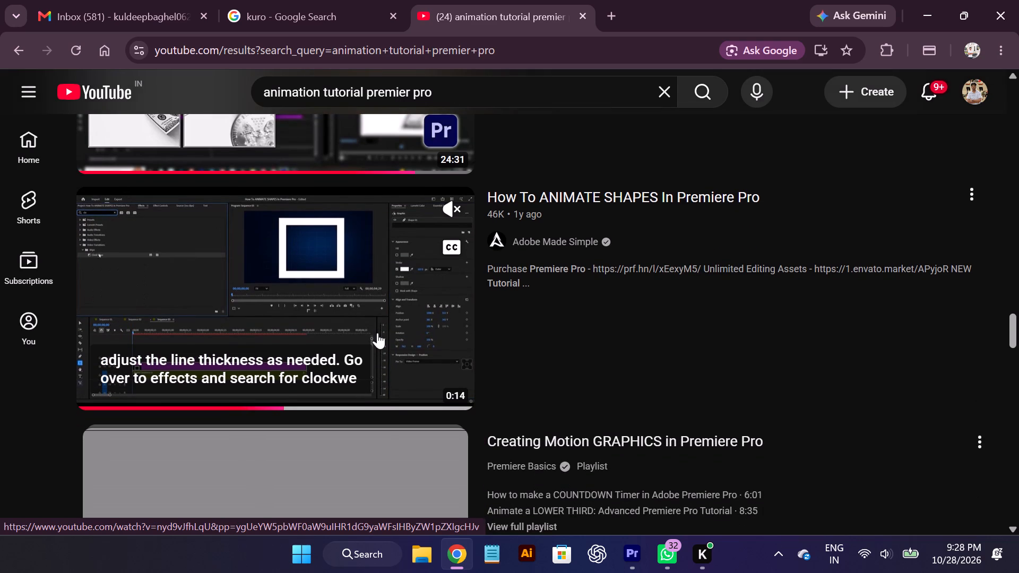
scroll(377, 333, "down", 4)
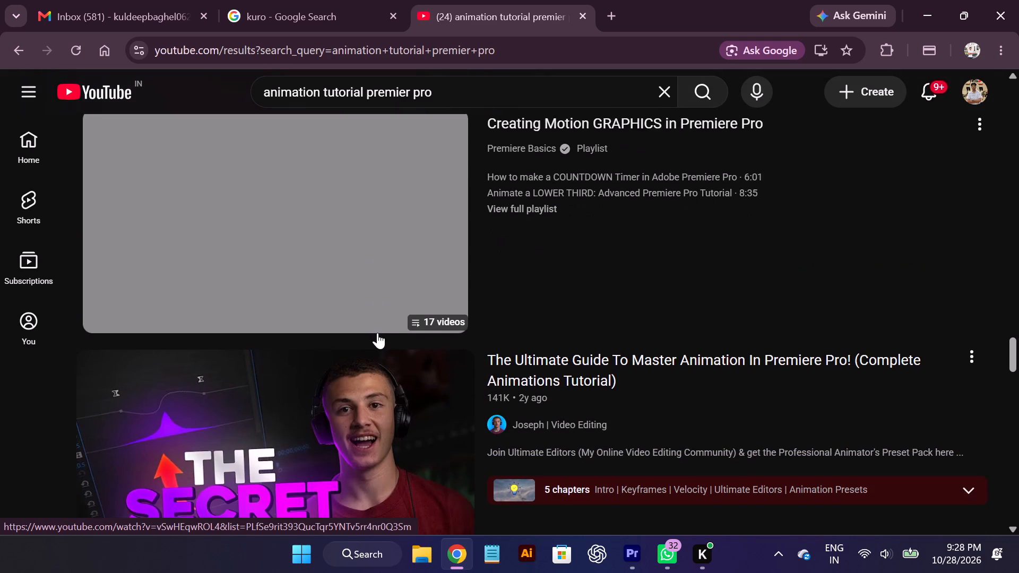
scroll(377, 333, "down", 2)
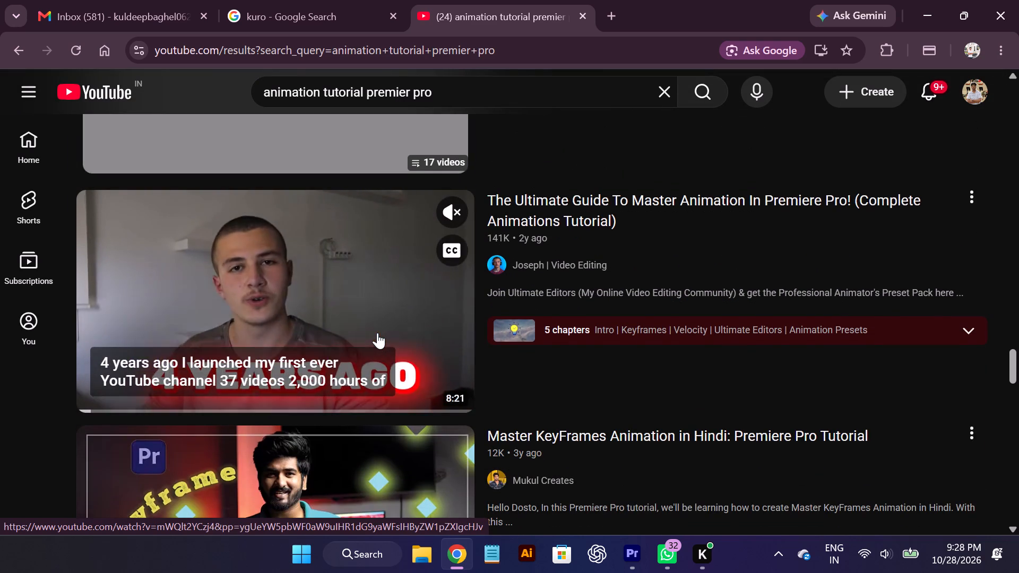
Preview "The Ultimate Guide To Master Animation In Premiere Pro!" with sound on and skip ahead to its keyframes part.
left_click(458, 253)
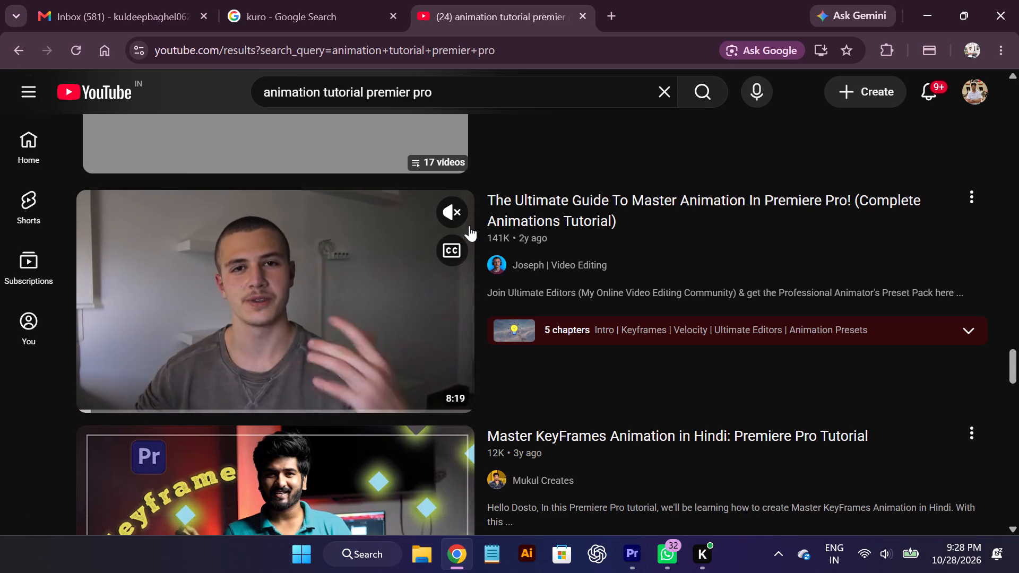
left_click(456, 214)
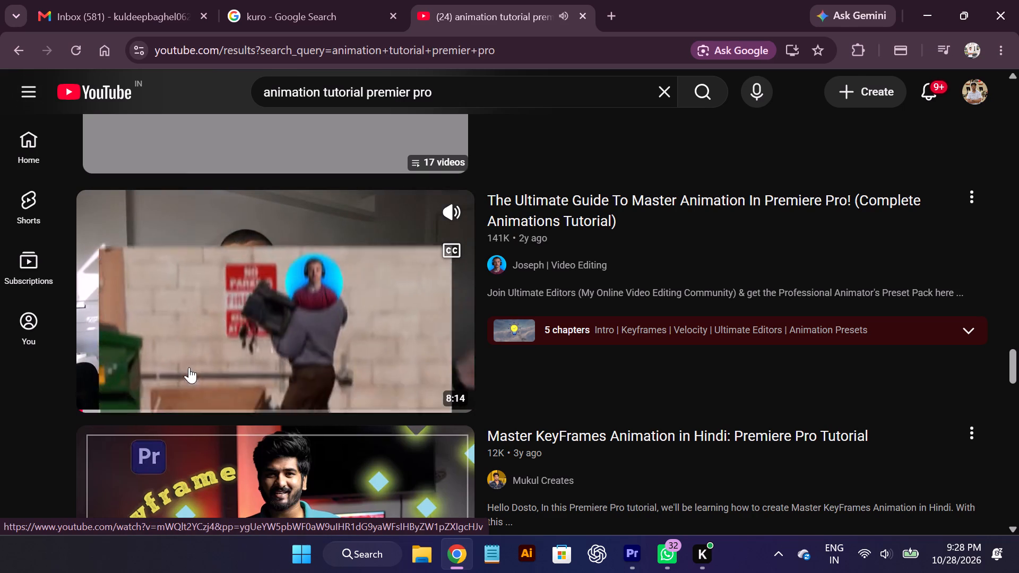
left_click(134, 407)
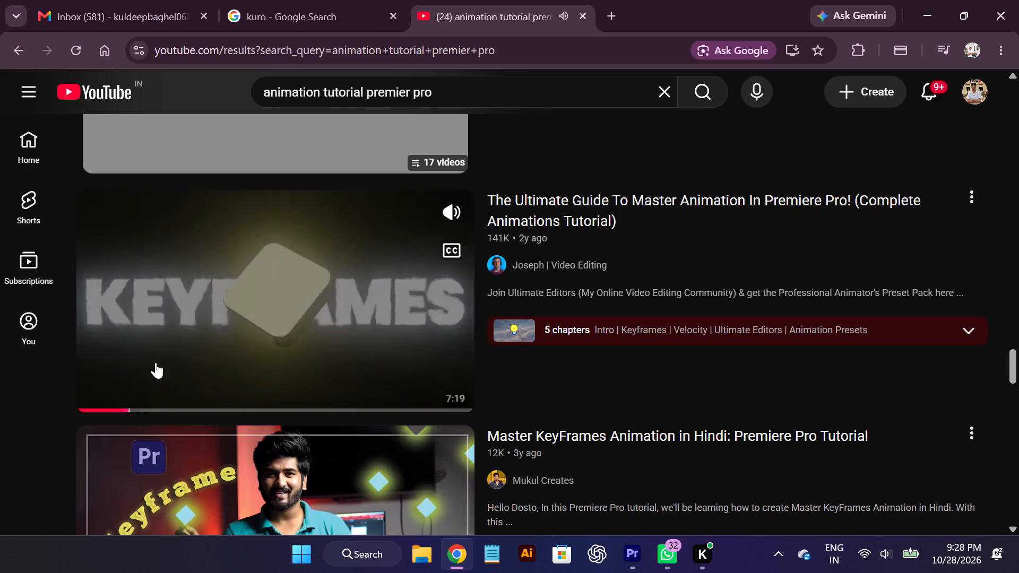
left_click(115, 400)
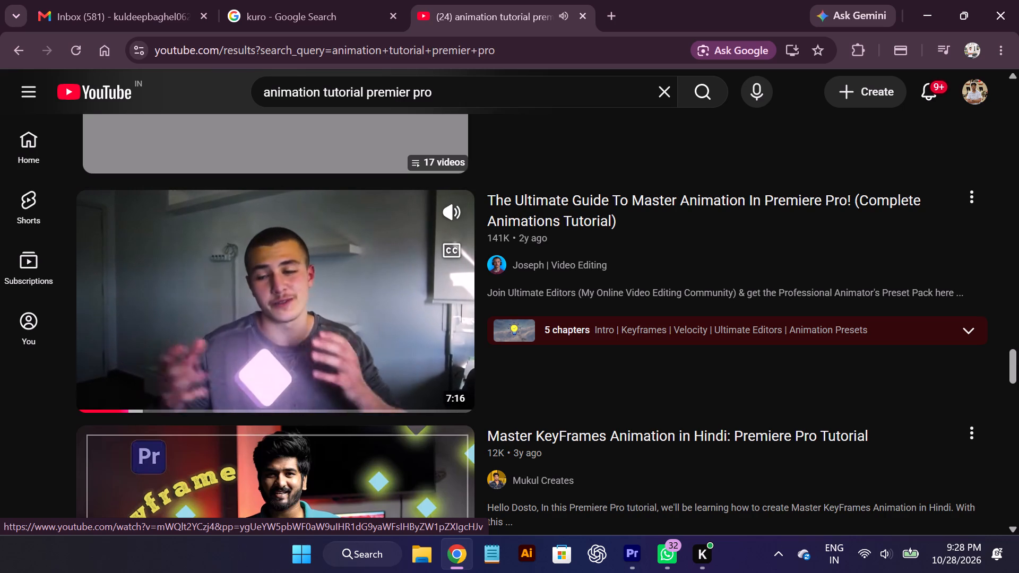
Skip further ahead in the Ultimate Guide preview and look through the remaining YouTube results for a suitable Premiere Pro animation tutorial.
left_click(182, 400)
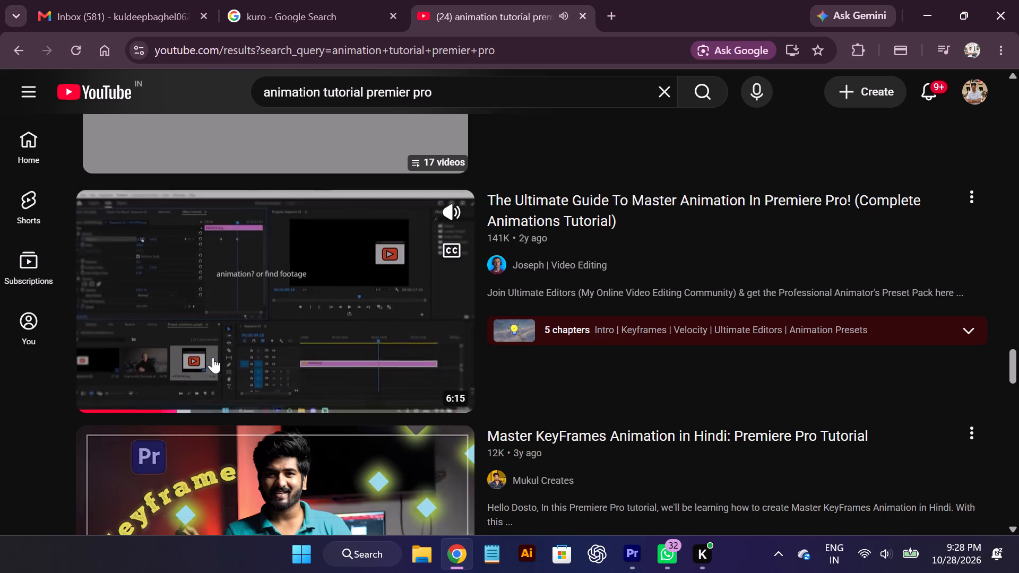
scroll(222, 360, "down", 3)
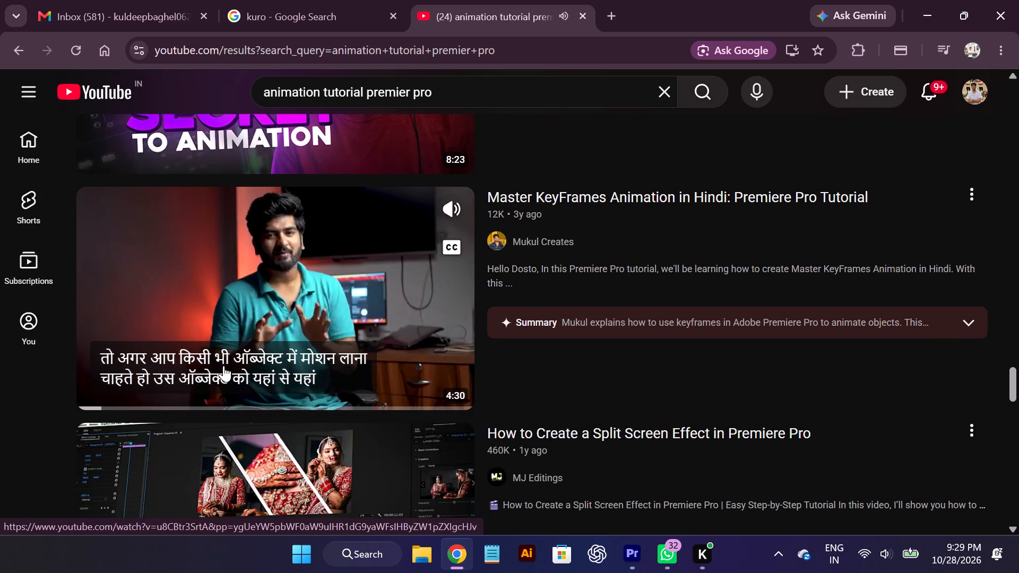
scroll(223, 366, "down", 5)
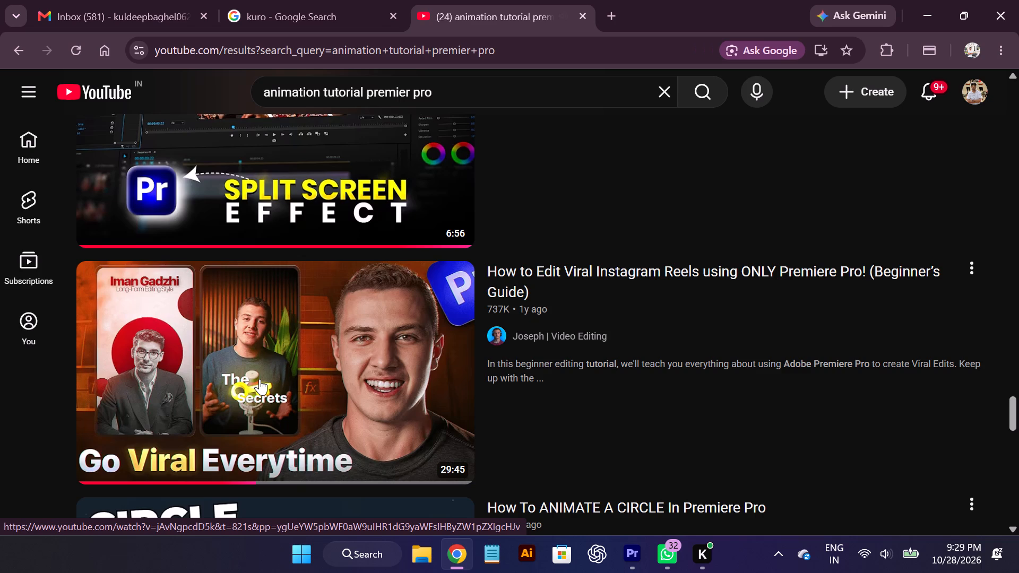
scroll(260, 379, "down", 9)
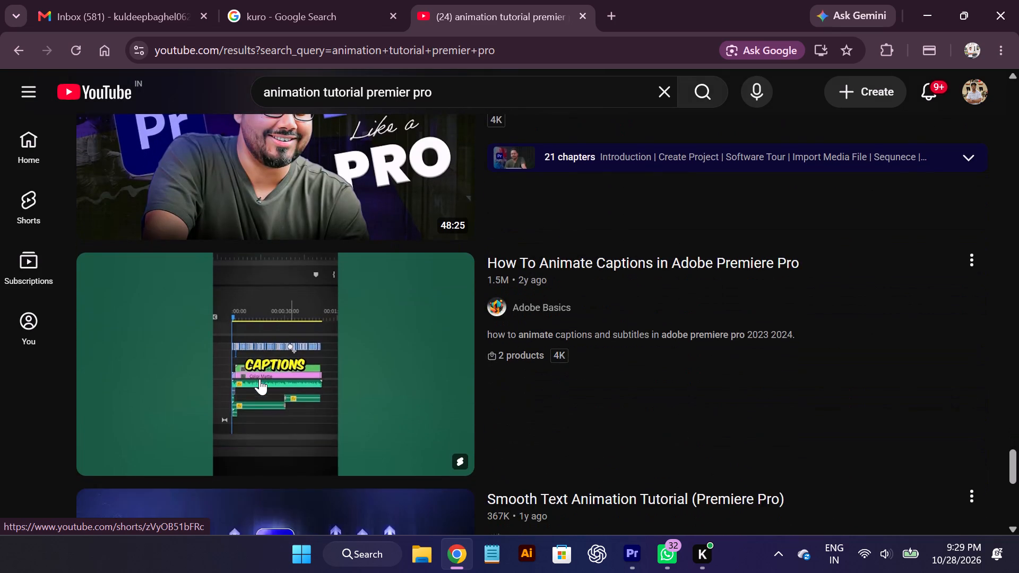
scroll(260, 379, "up", 1)
scroll(260, 379, "down", 5)
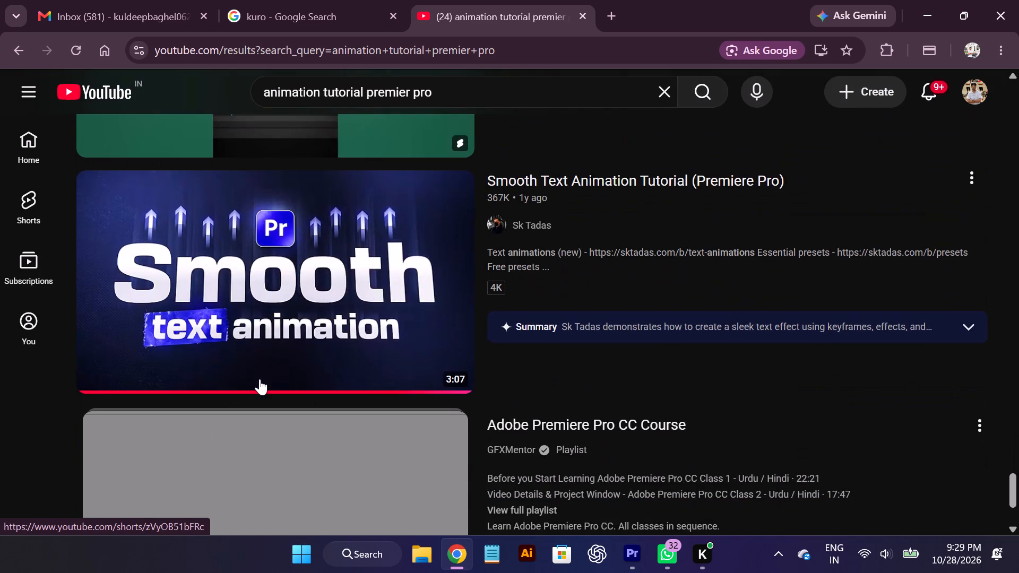
scroll(260, 379, "down", 4)
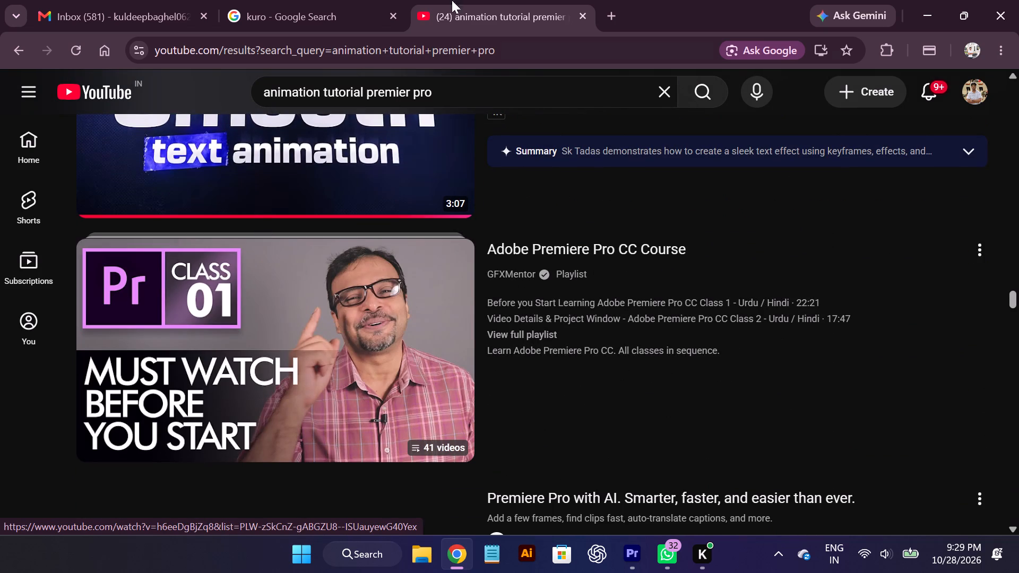
Search Google for "pintrest" in a new browser tab.
left_click(618, 3)
left_click(349, 44)
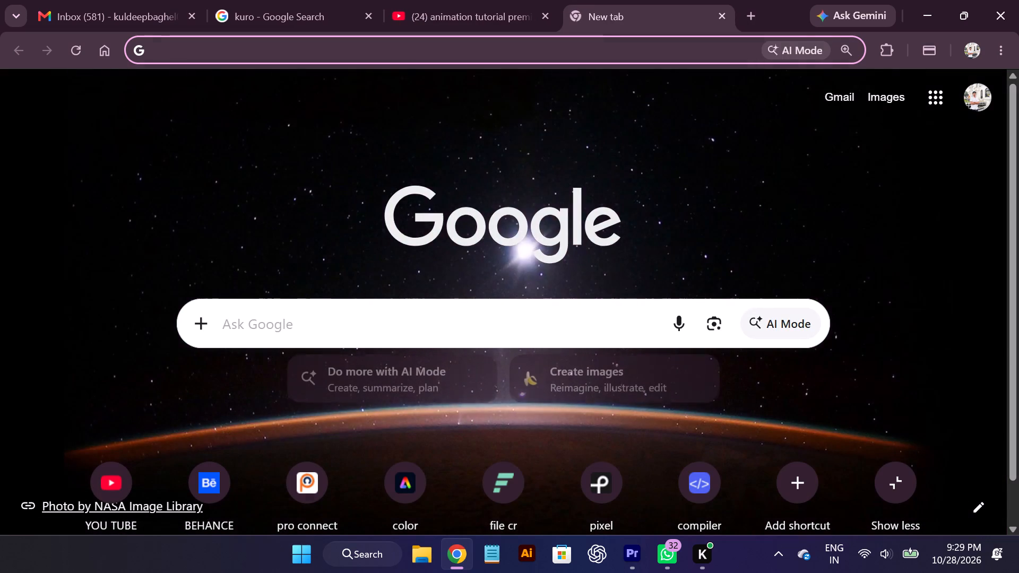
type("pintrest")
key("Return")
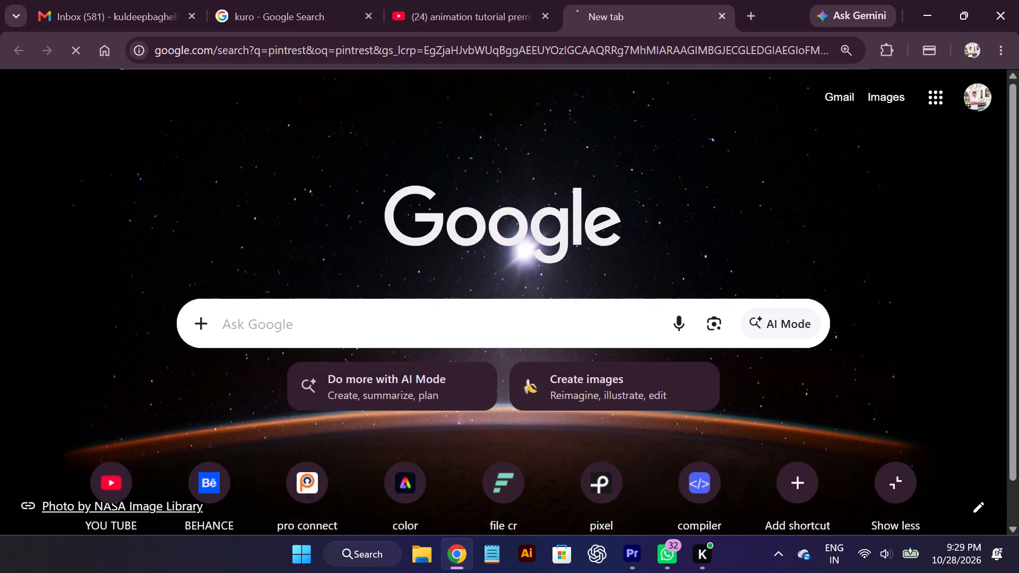
Open Pinterest and try to search it for "premier pro tutorial".
left_click(141, 291)
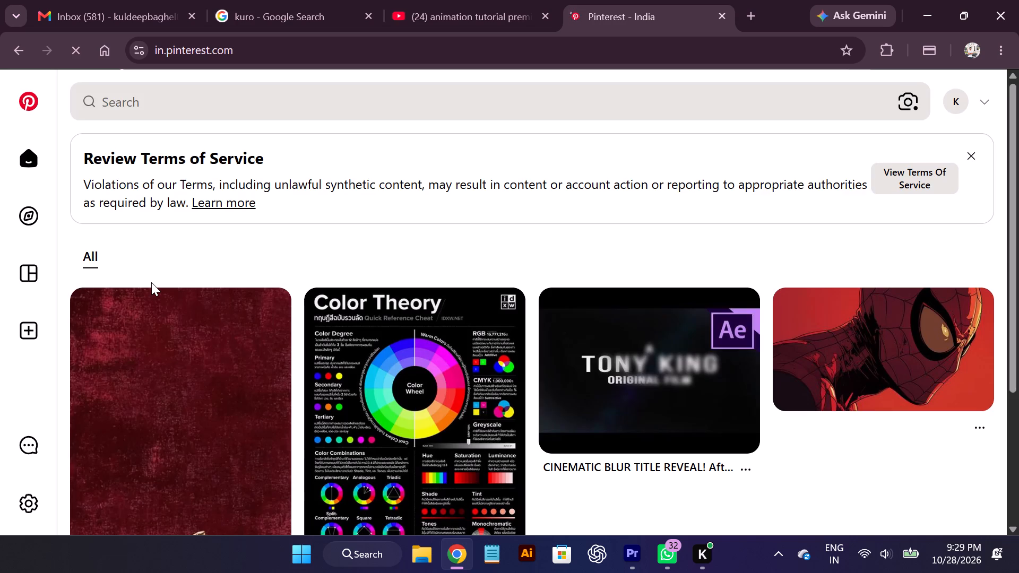
left_click(297, 111)
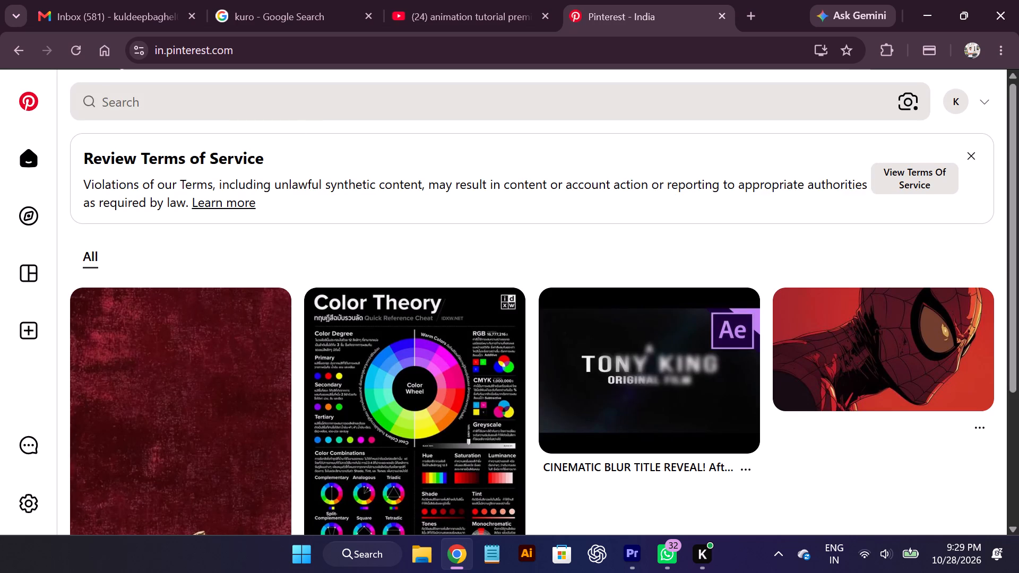
type("pe")
key("BackSpace")
type("re")
type("mier pro tut")
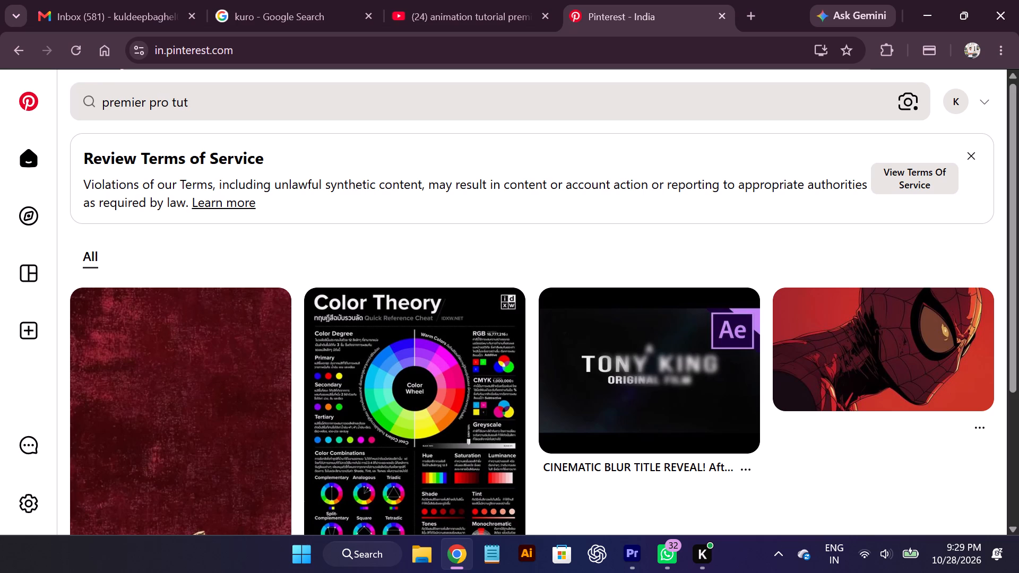
type("orial")
key("Return")
key("Return")
key("Return")
key("Return")
key("Return")
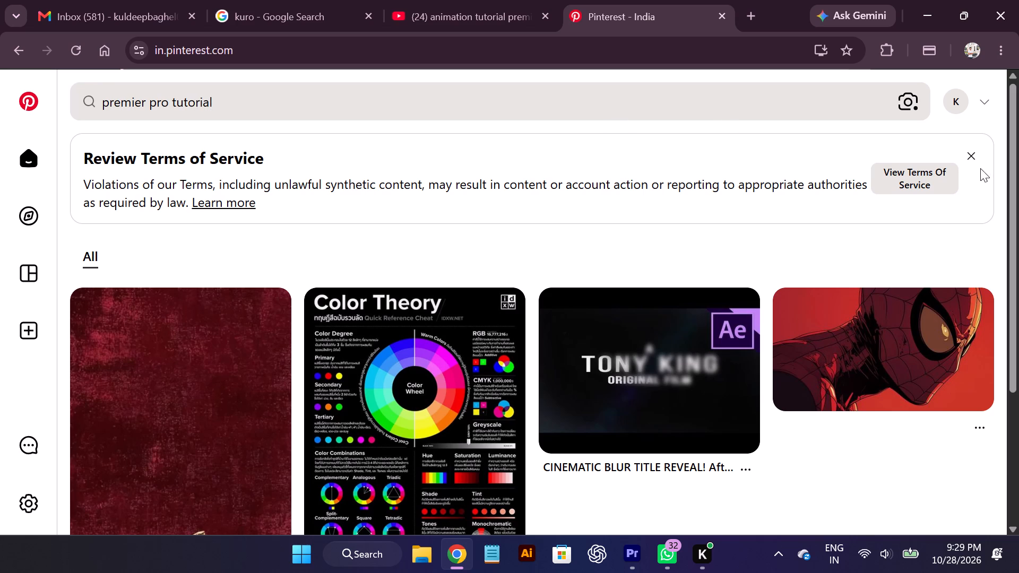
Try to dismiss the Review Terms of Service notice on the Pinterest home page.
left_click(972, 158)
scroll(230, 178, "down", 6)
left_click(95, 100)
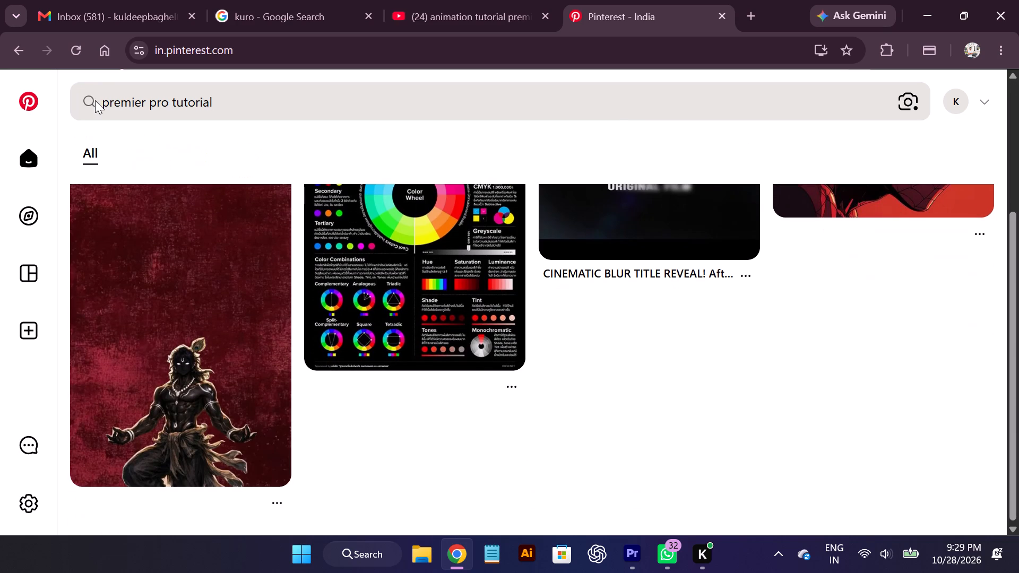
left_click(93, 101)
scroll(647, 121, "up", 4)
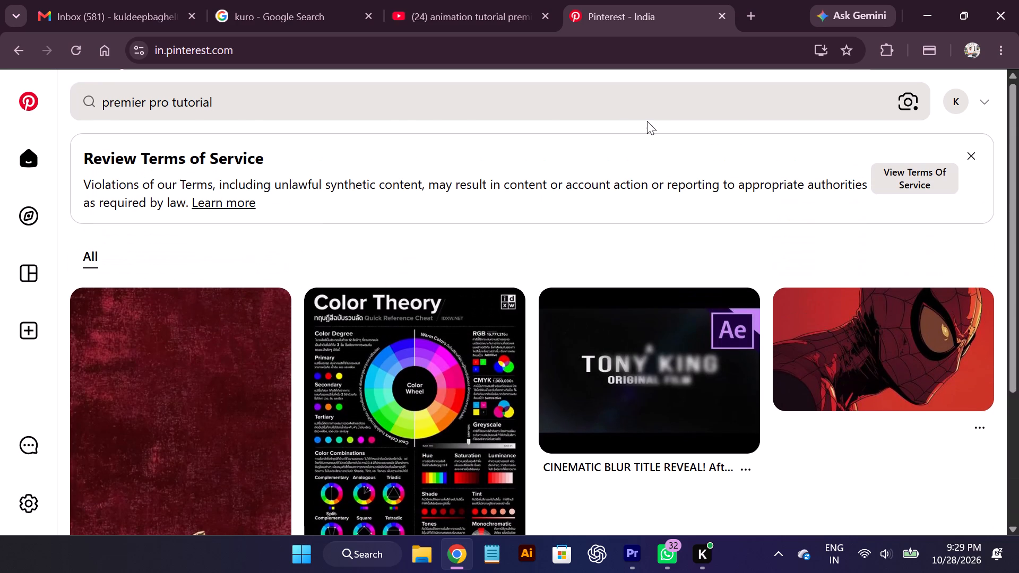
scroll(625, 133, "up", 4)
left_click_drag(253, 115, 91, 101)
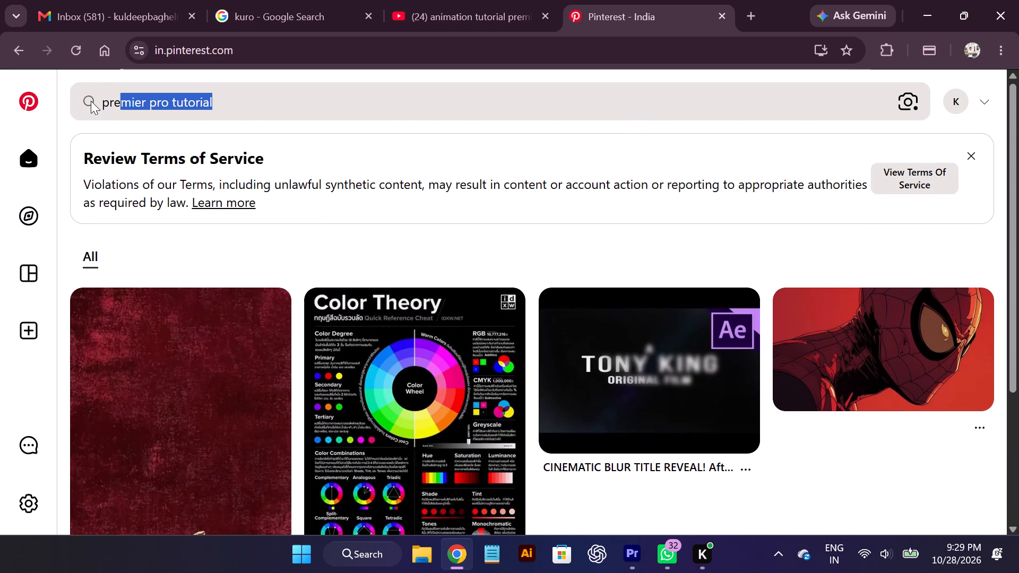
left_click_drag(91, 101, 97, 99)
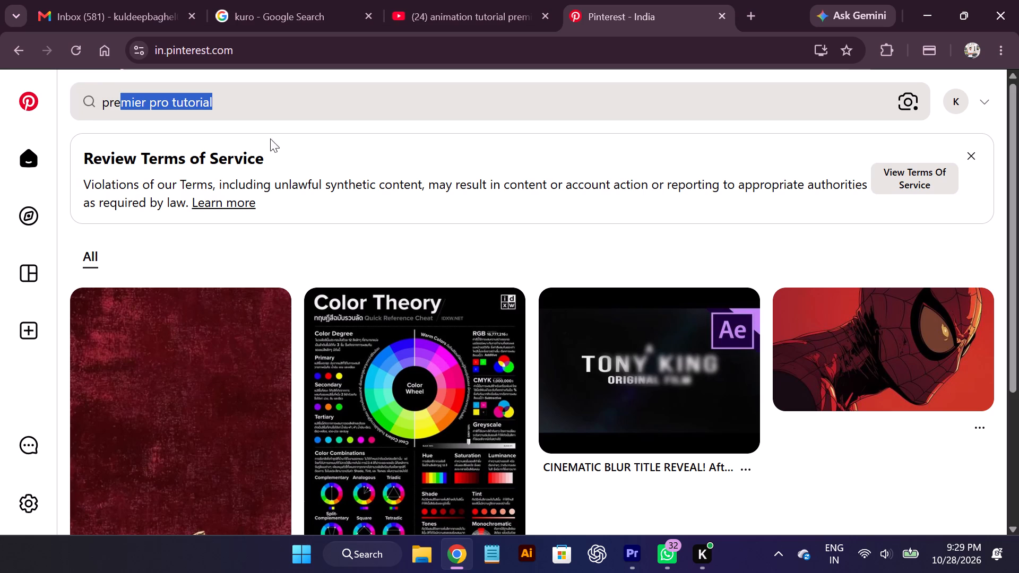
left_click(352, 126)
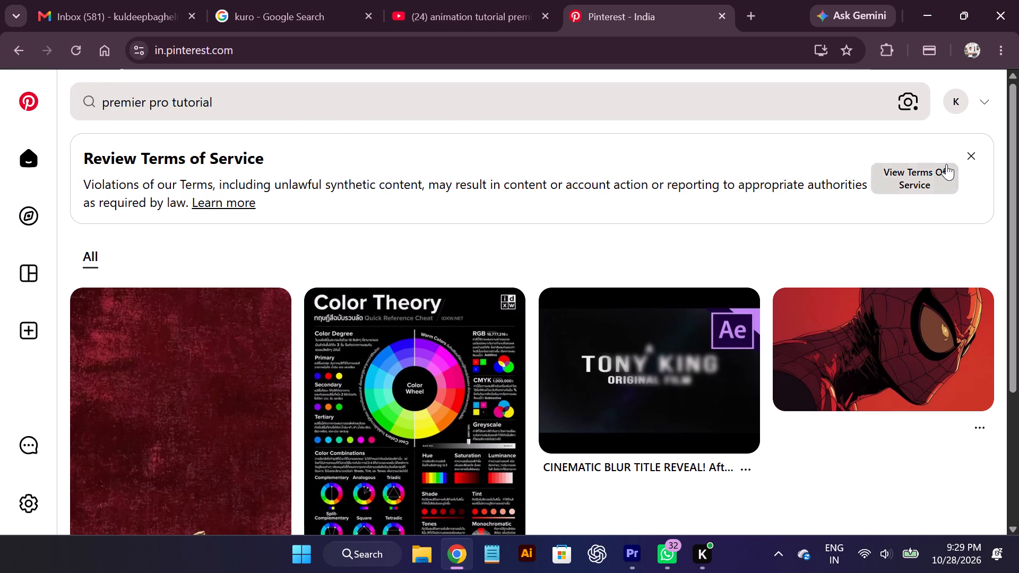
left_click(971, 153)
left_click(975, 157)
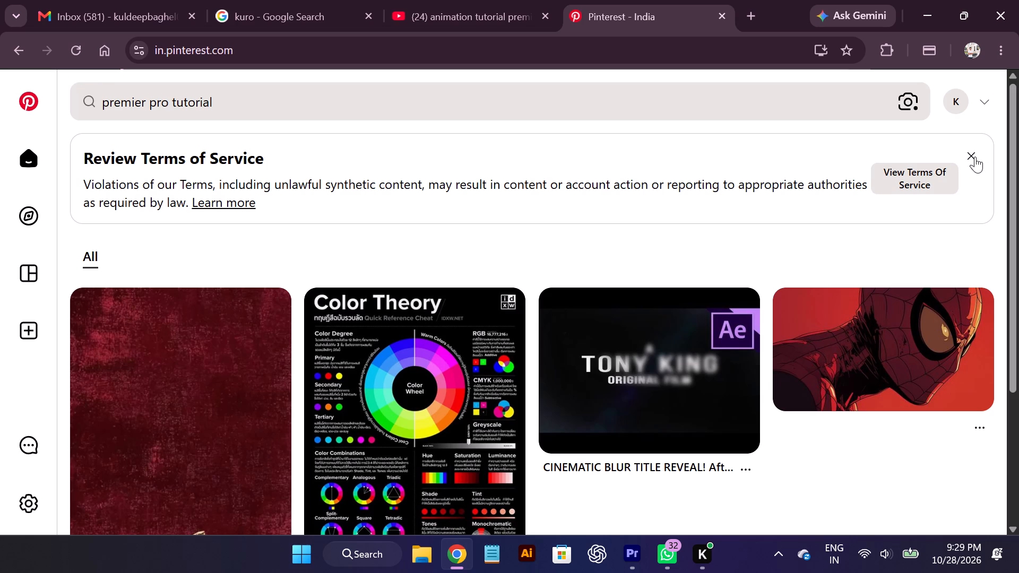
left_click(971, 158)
Open Pinterest's Explore page of ideas.
scroll(247, 385, "down", 5)
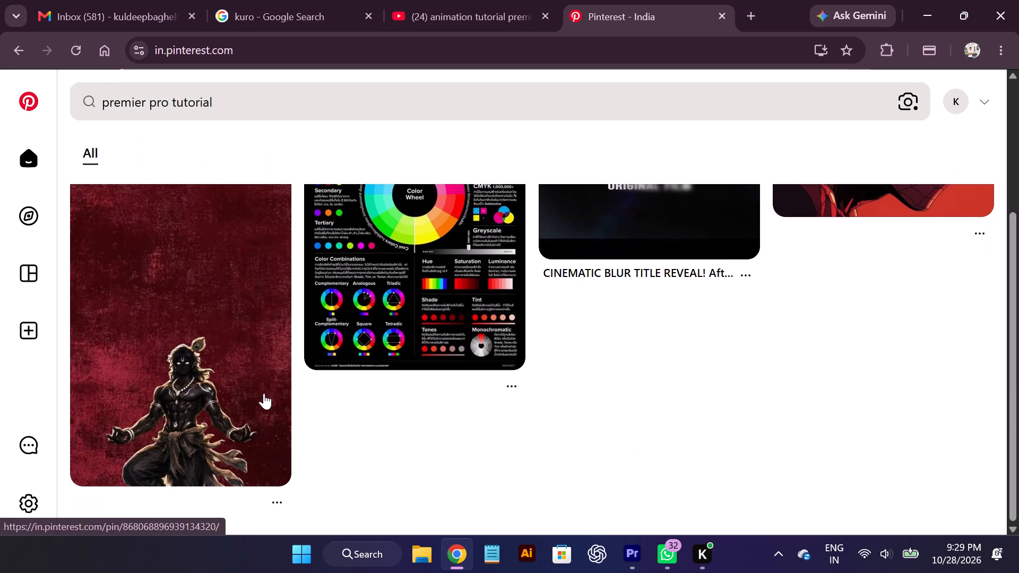
scroll(261, 393, "down", 5)
left_click(20, 219)
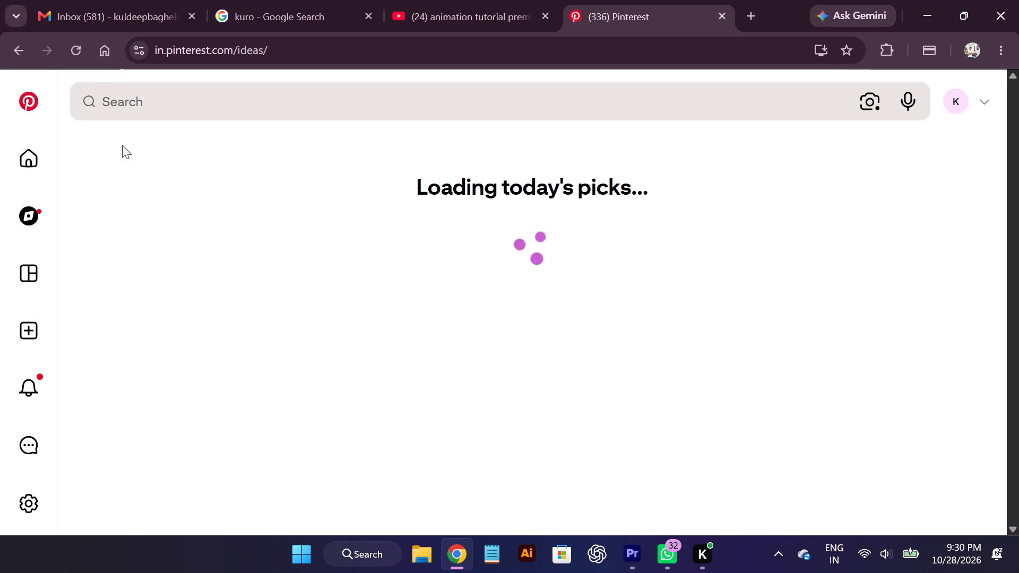
Search Pinterest for "premier pro animation tutorial".
left_click(194, 93)
left_click(216, 211)
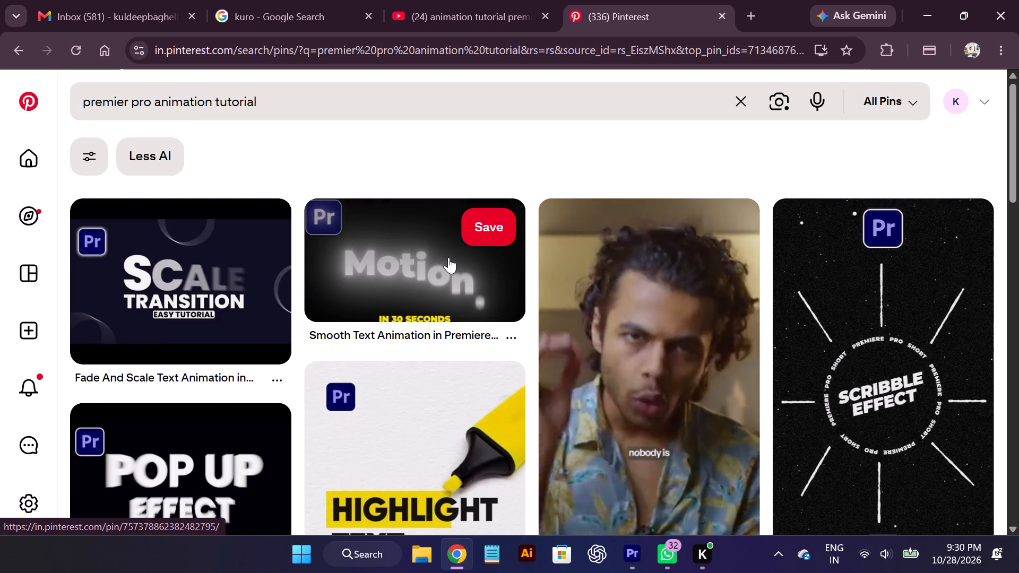
View the "How to Create an ANIMATED Pop Up Effect for Image and Text" pin and return to the search results.
scroll(749, 355, "down", 3)
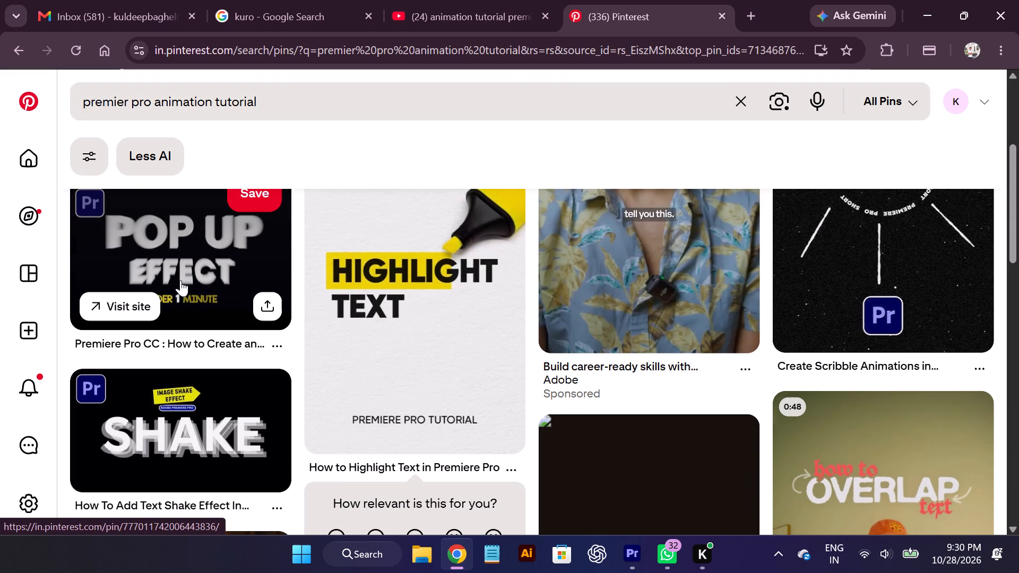
left_click(180, 280)
left_click(374, 326)
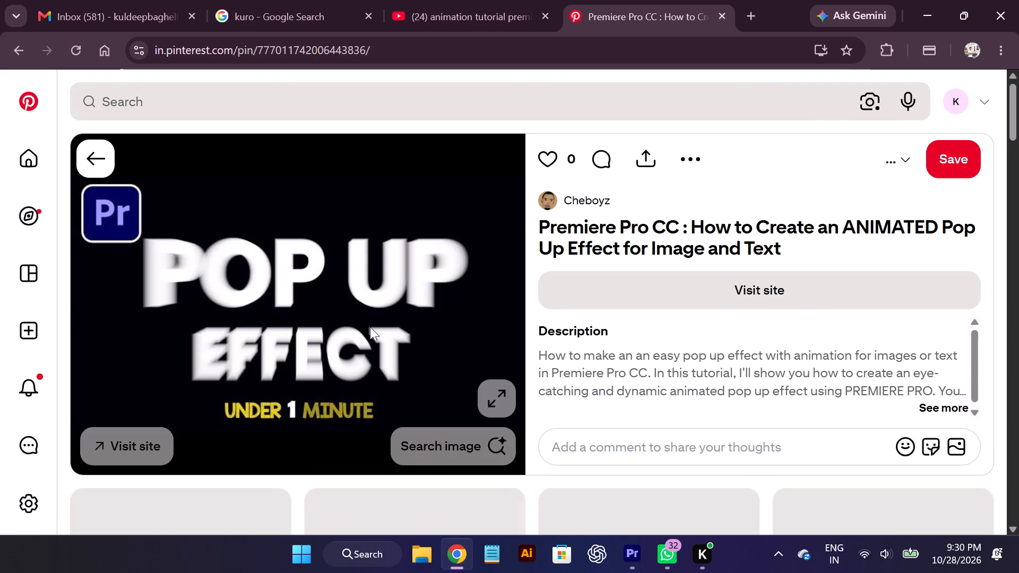
left_click(8, 51)
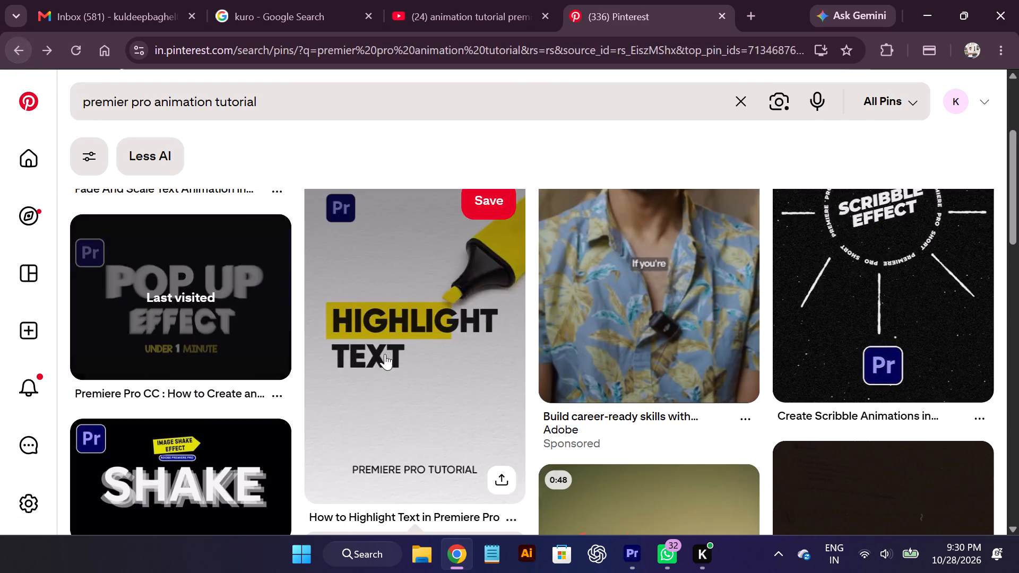
Browse the tutorial pins for animation ideas and open the "Video in Text in Premiere Pro - Short Tutorial" video pin.
scroll(396, 353, "down", 5)
scroll(711, 371, "up", 1)
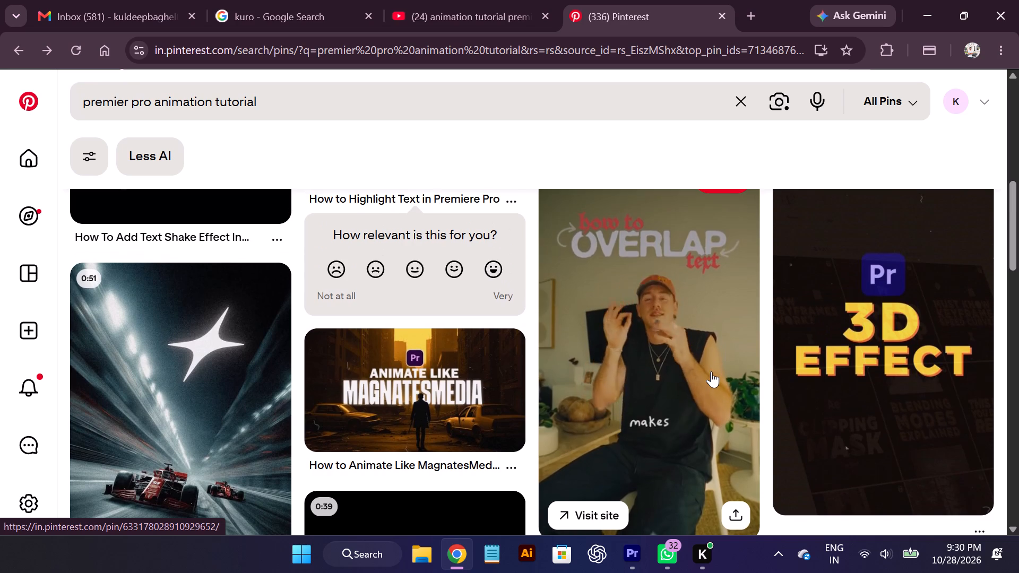
scroll(76, 399, "down", 1)
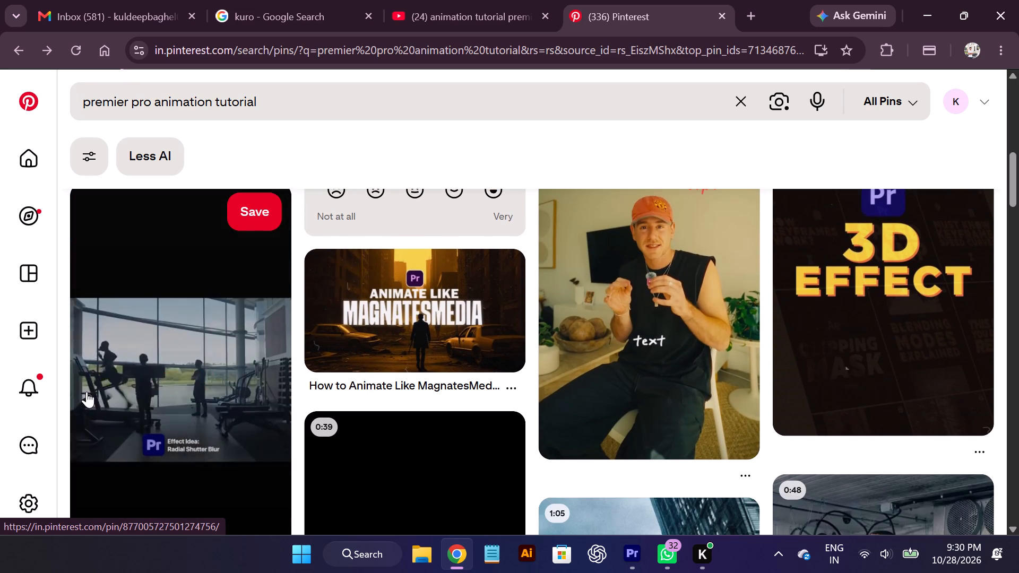
scroll(149, 375, "down", 1)
scroll(714, 340, "down", 4)
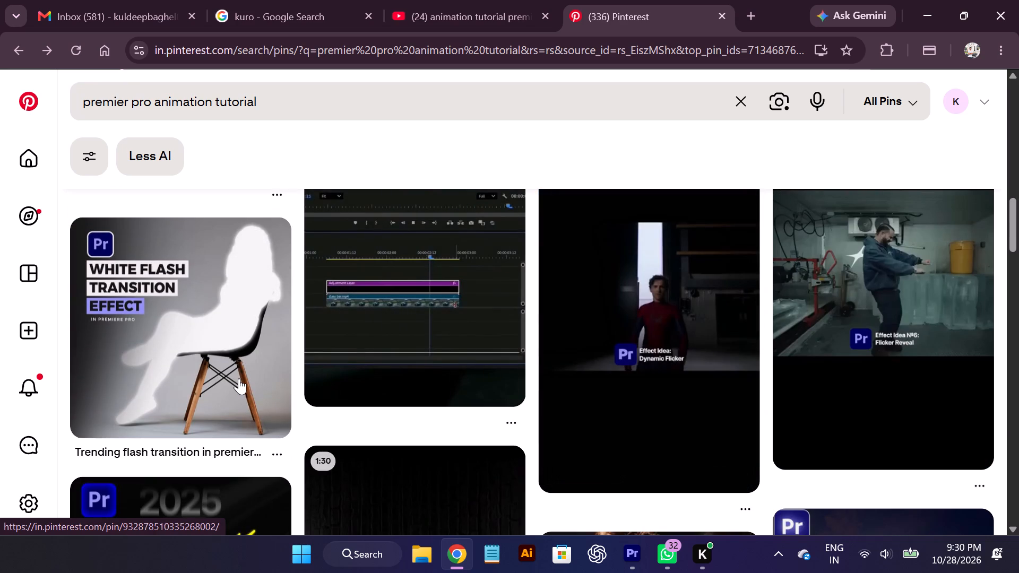
scroll(239, 378, "down", 4)
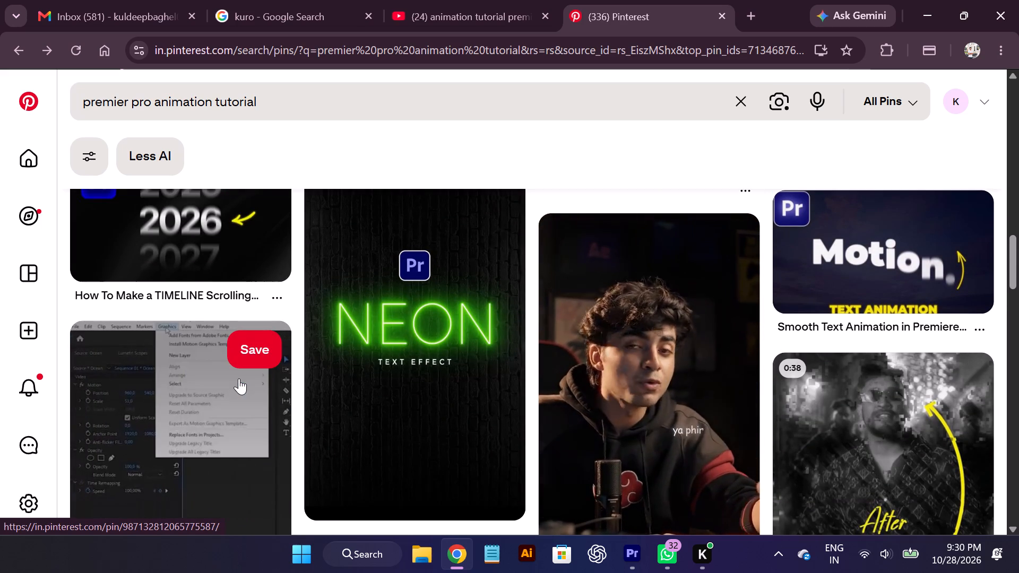
scroll(239, 378, "down", 1)
left_click(211, 359)
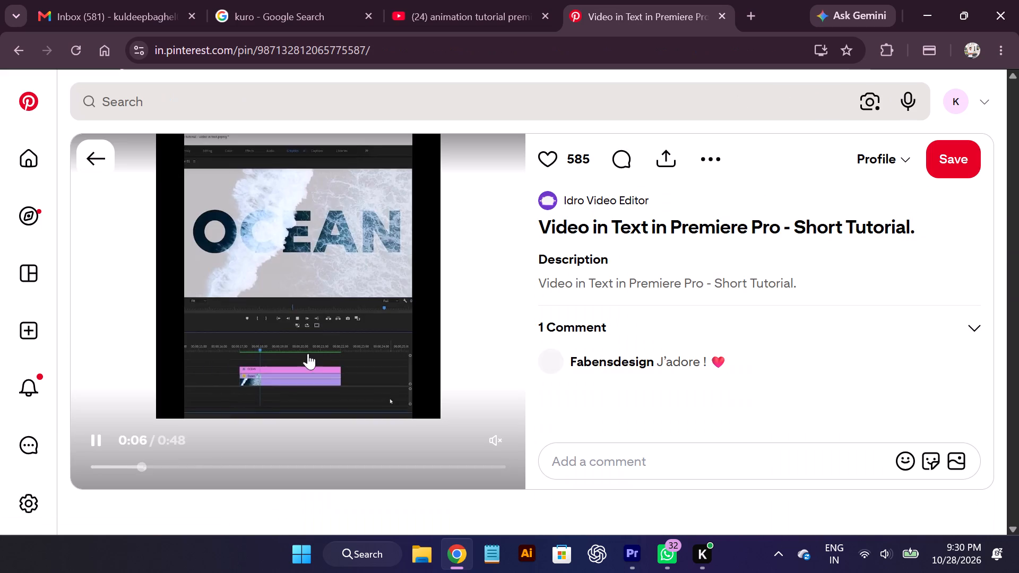
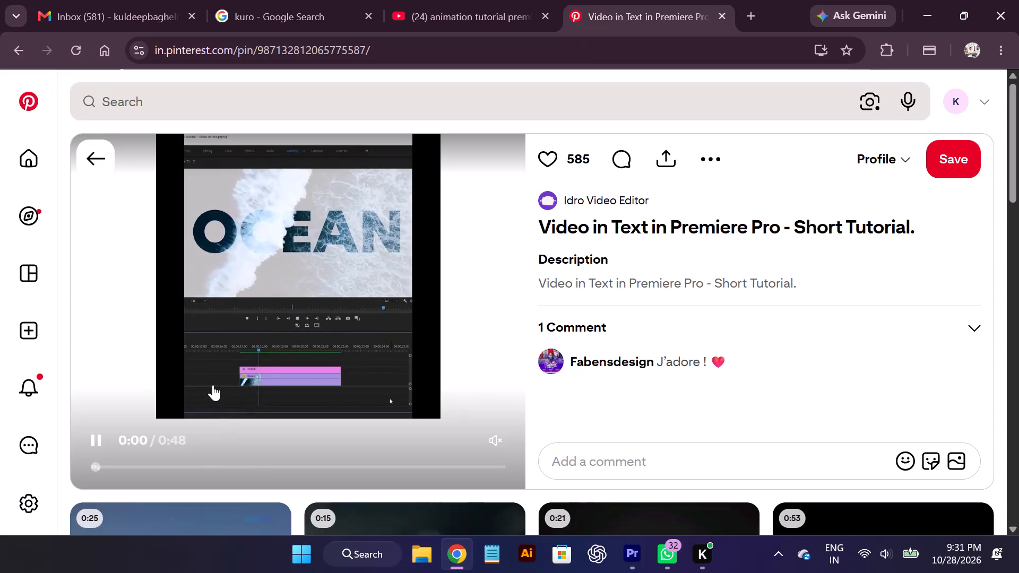
Watch the "Video in Text in Premiere Pro - Short Tutorial" pin to learn the ocean text effect.
left_click(214, 462)
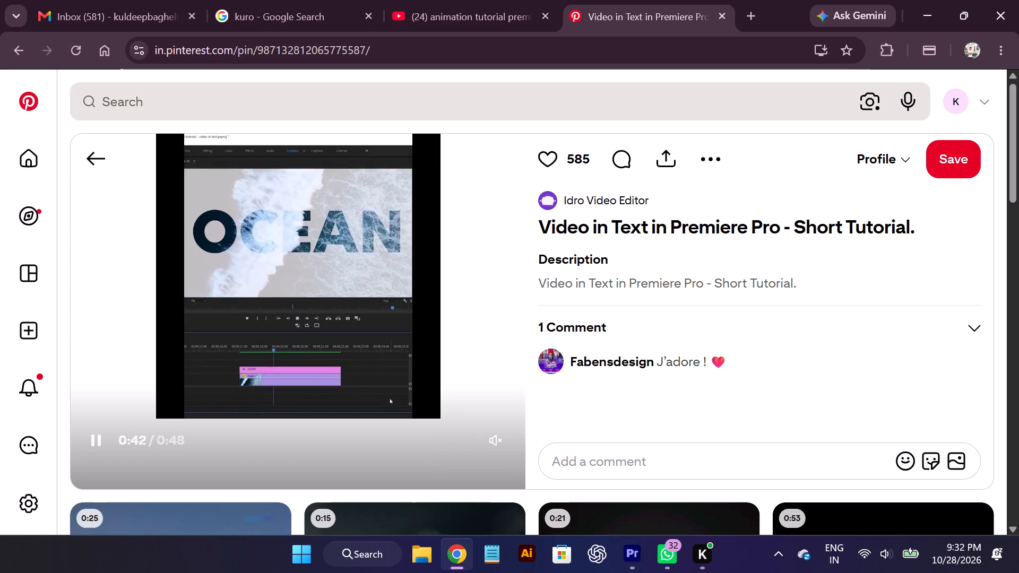
Open an extra browser tab, return to YouTube and search it for "occean water wave".
left_click(749, 12)
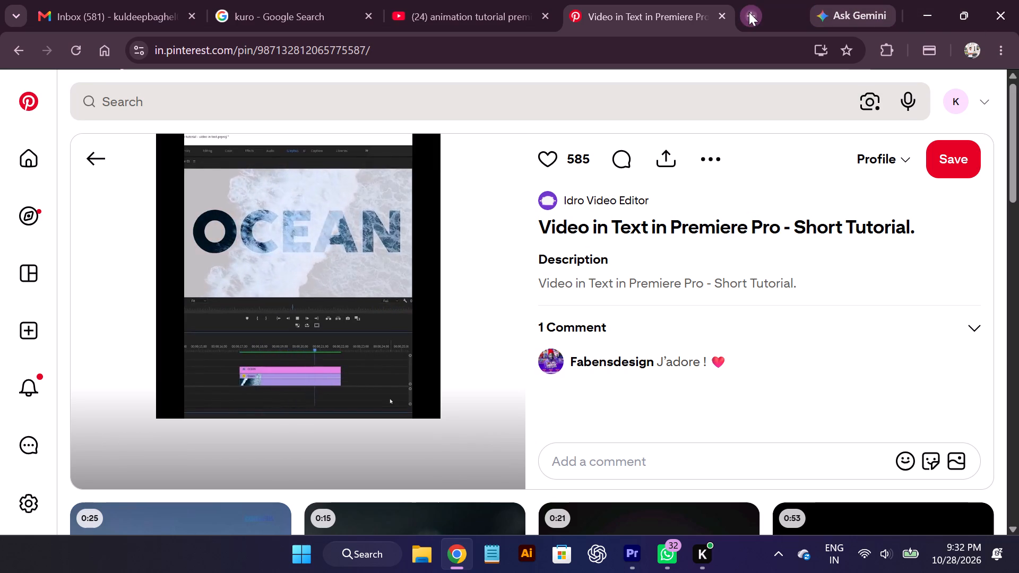
left_click(531, 51)
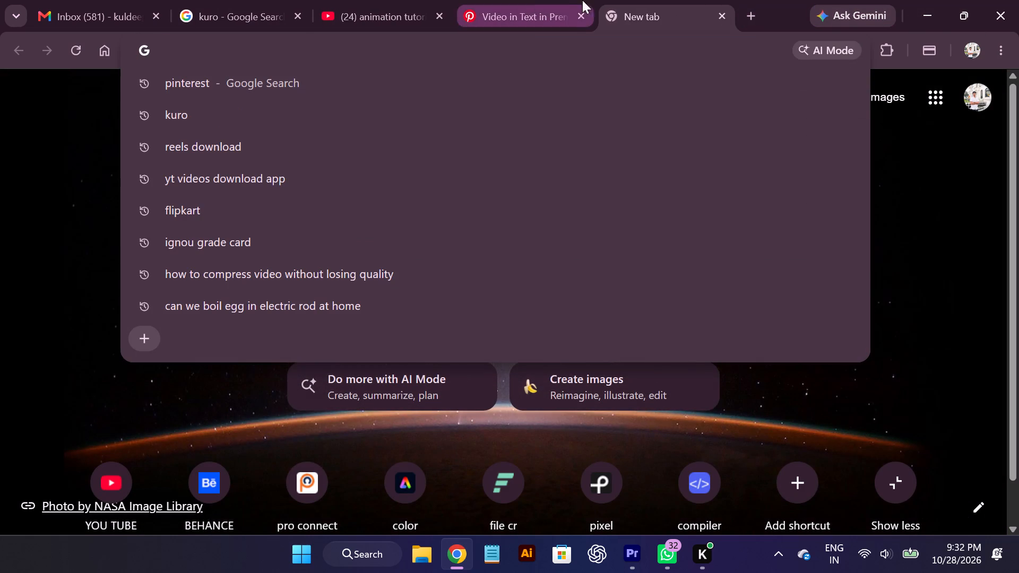
left_click(418, 3)
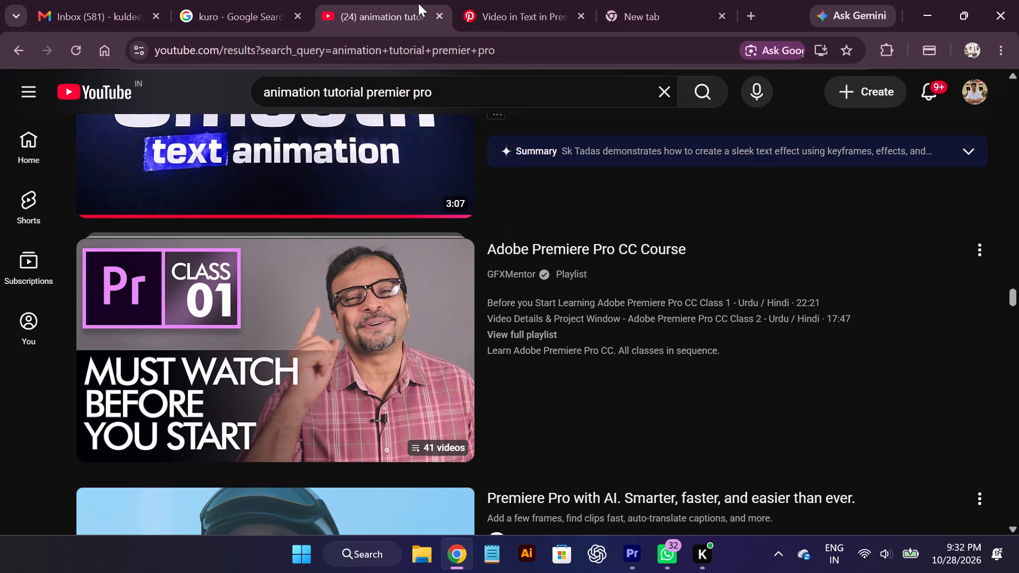
left_click_drag(453, 96, 194, 102)
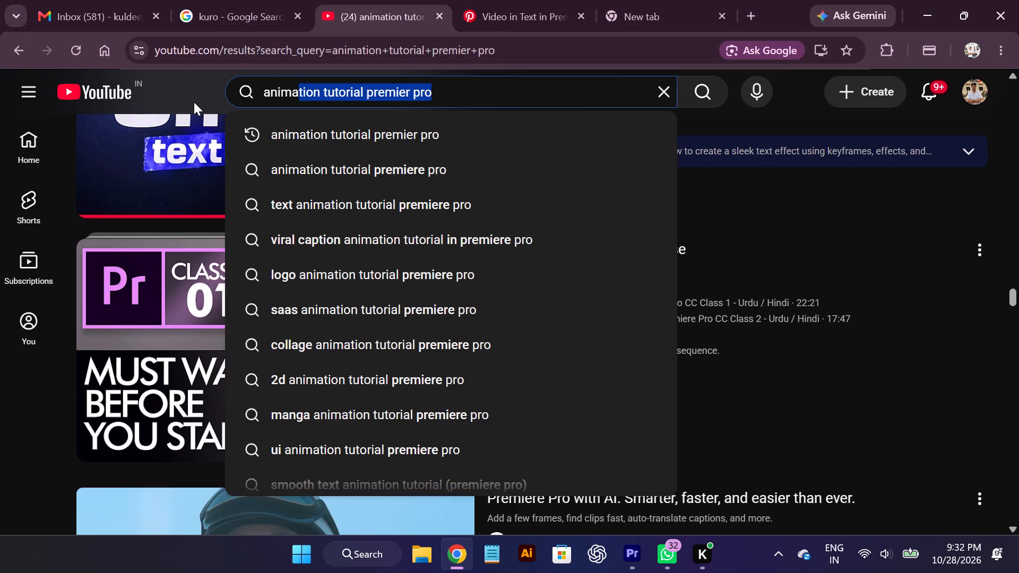
key("BackSpace")
type("occean")
key("space")
type("wate")
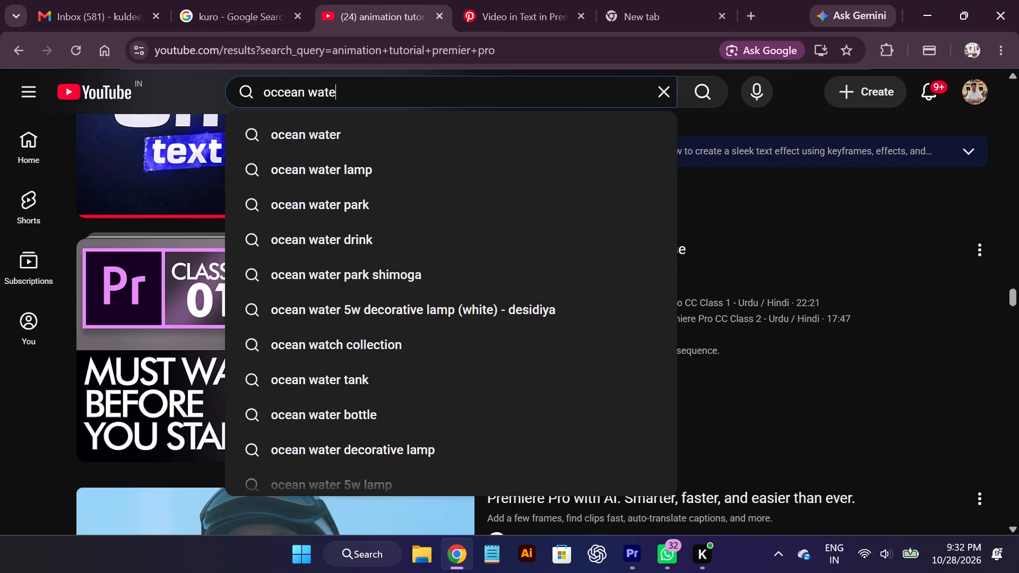
key("space")
key("equal")
key("BackSpace")
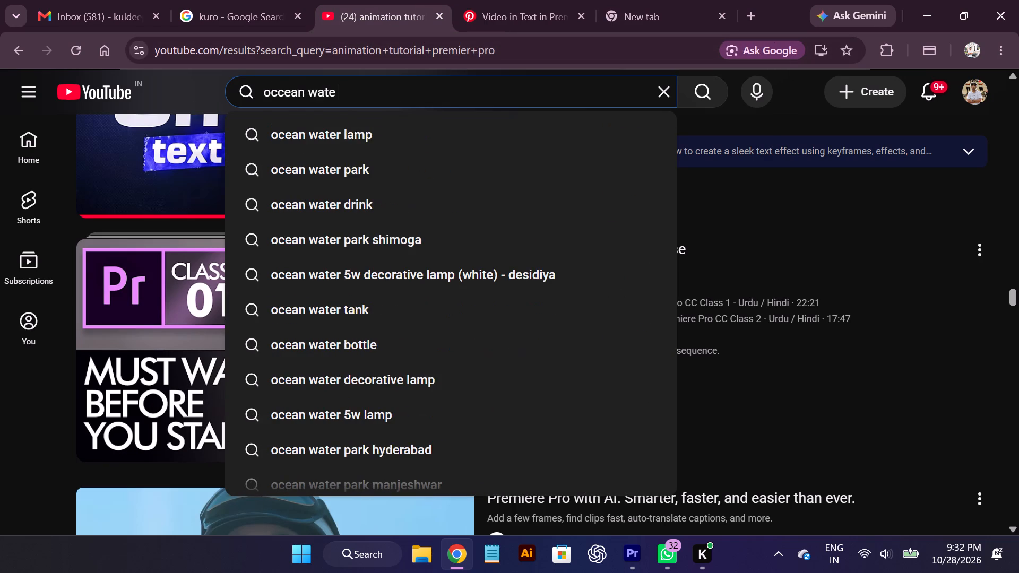
key("BackSpace")
type("r wave")
key("Return")
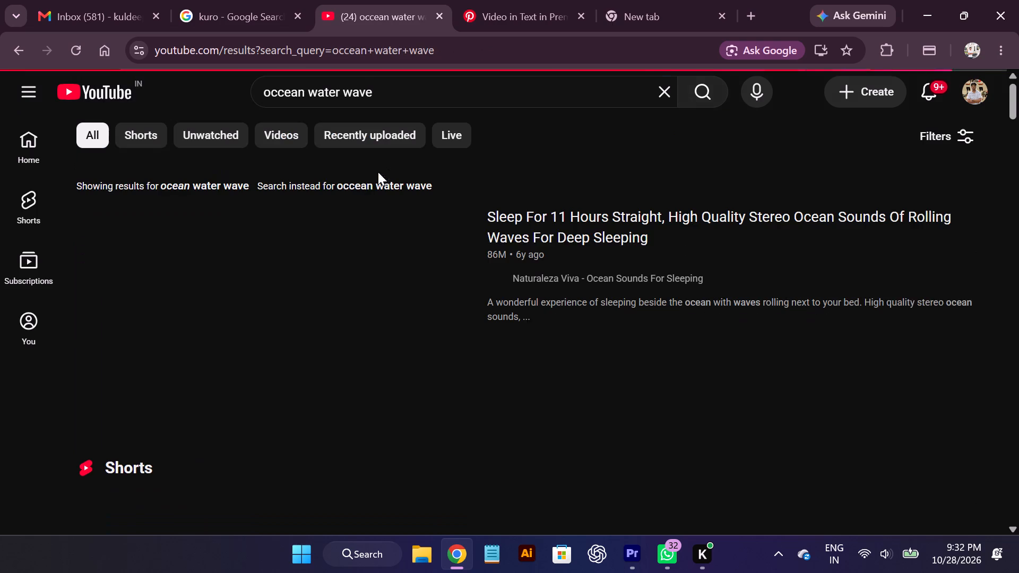
Find the "Ocean Sea Waves | Drone Aerial View" free stock footage video in the results and copy its share link.
scroll(175, 277, "down", 5)
scroll(253, 268, "down", 5)
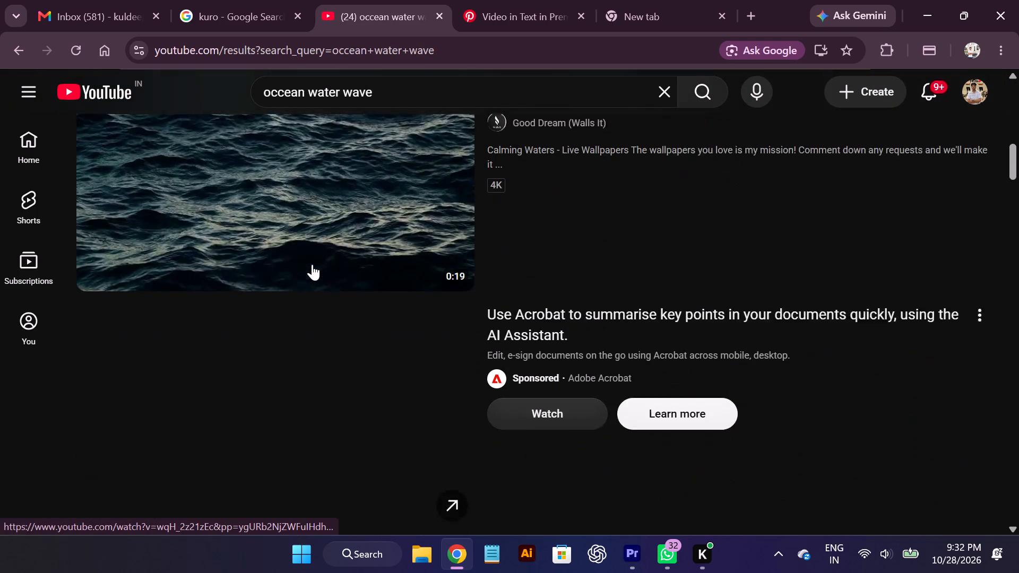
scroll(303, 242, "down", 5)
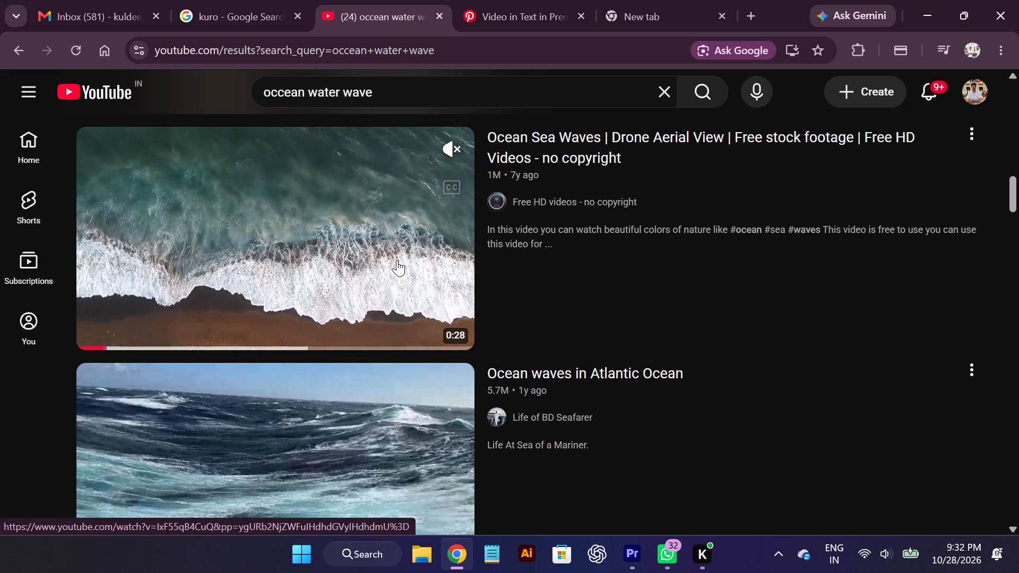
left_click(966, 137)
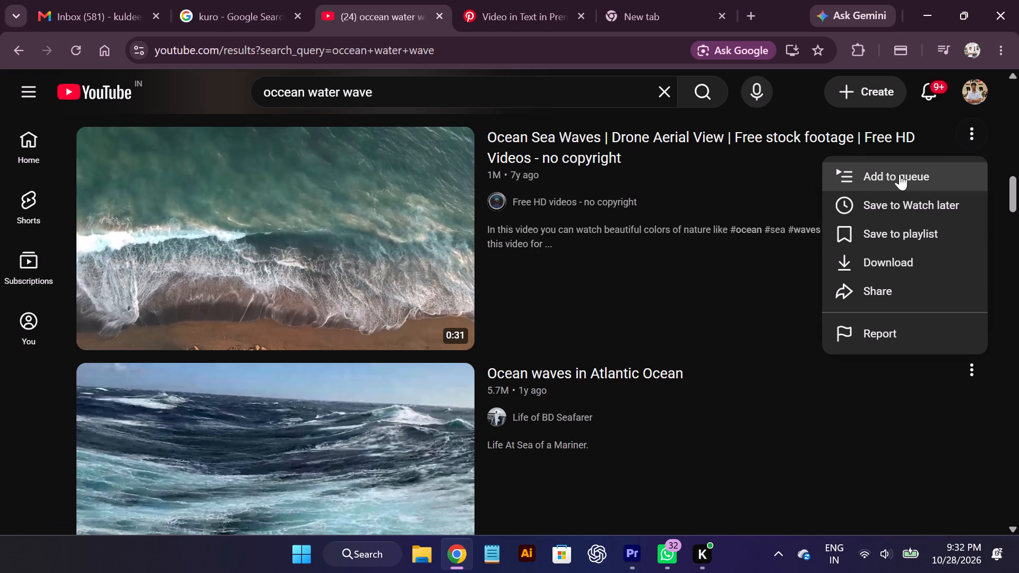
left_click(881, 282)
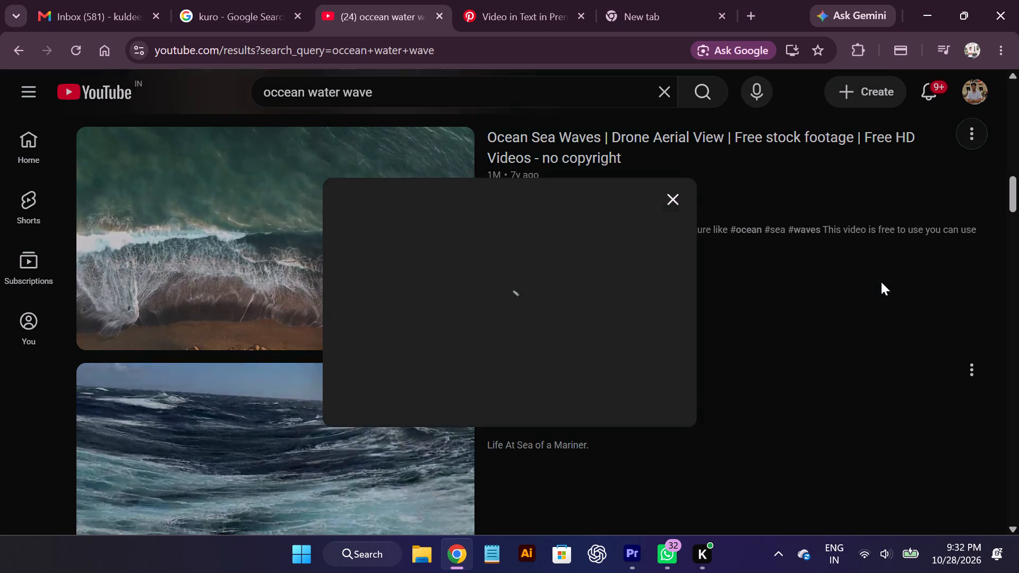
left_click(643, 389)
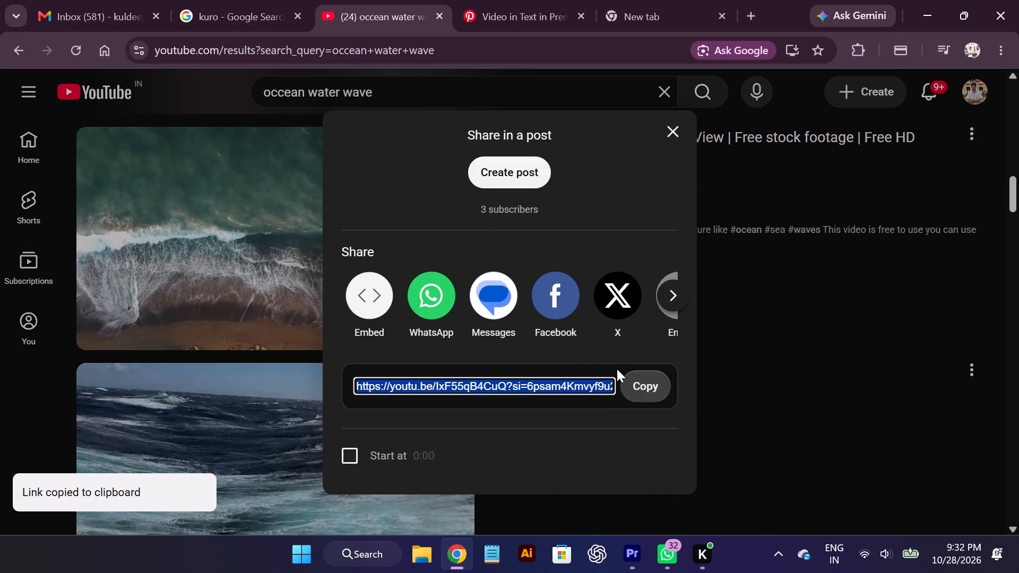
Search Google for "yt videos download app" in the spare tab and open the VidsSave YouTube Video Downloader.
left_click(637, 5)
left_click(439, 47)
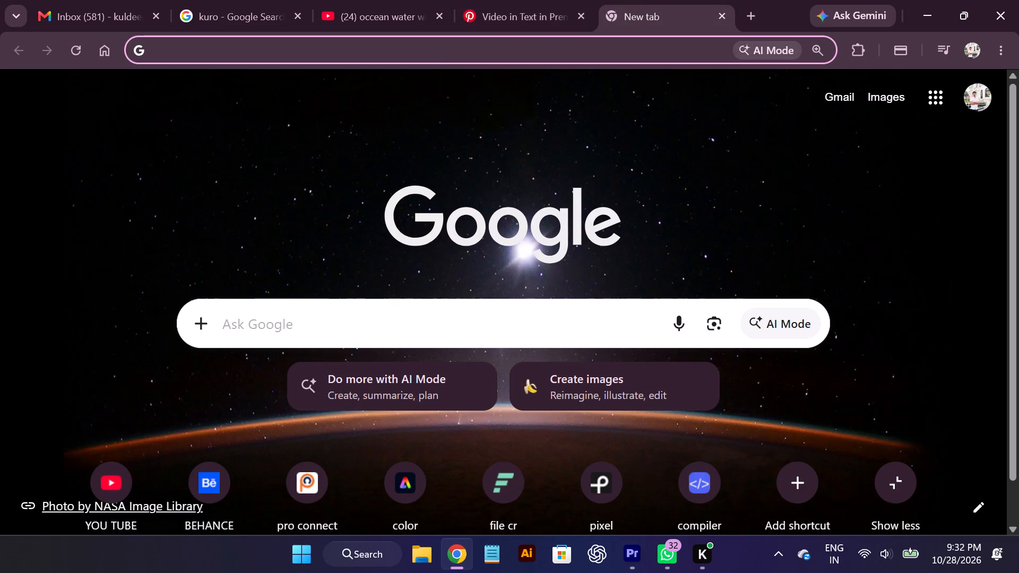
left_click(372, 182)
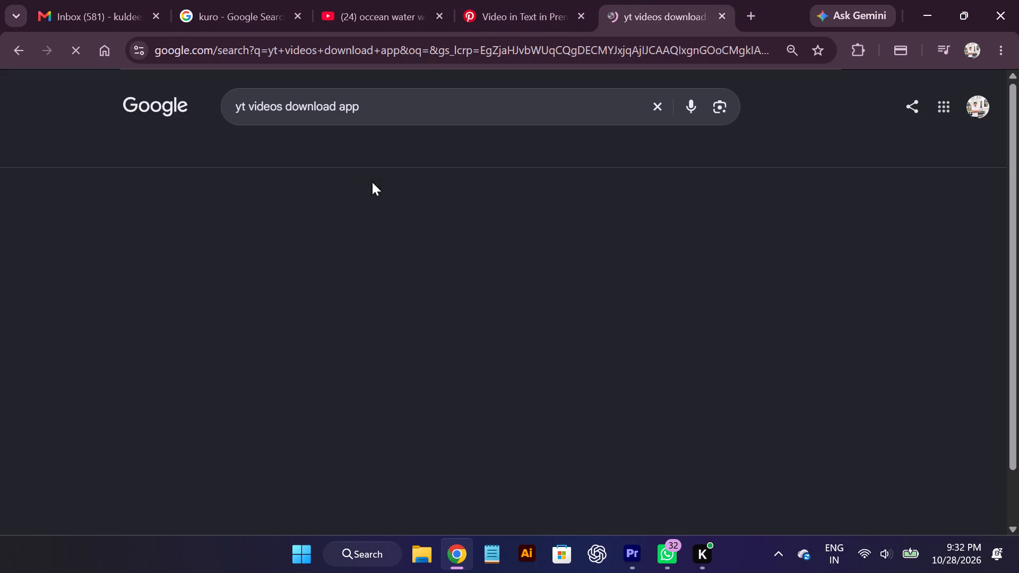
left_click(261, 247)
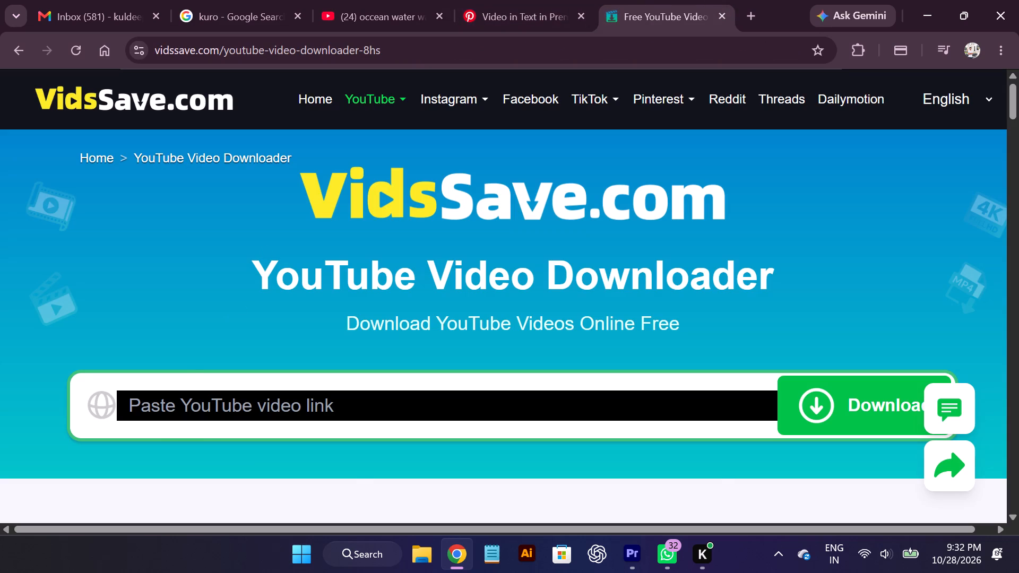
Paste the copied ocean video link into the downloader and save the 1080P MP4 version to the Downloads folder.
key("ctrl+v")
left_click(263, 408)
key("ctrl+v")
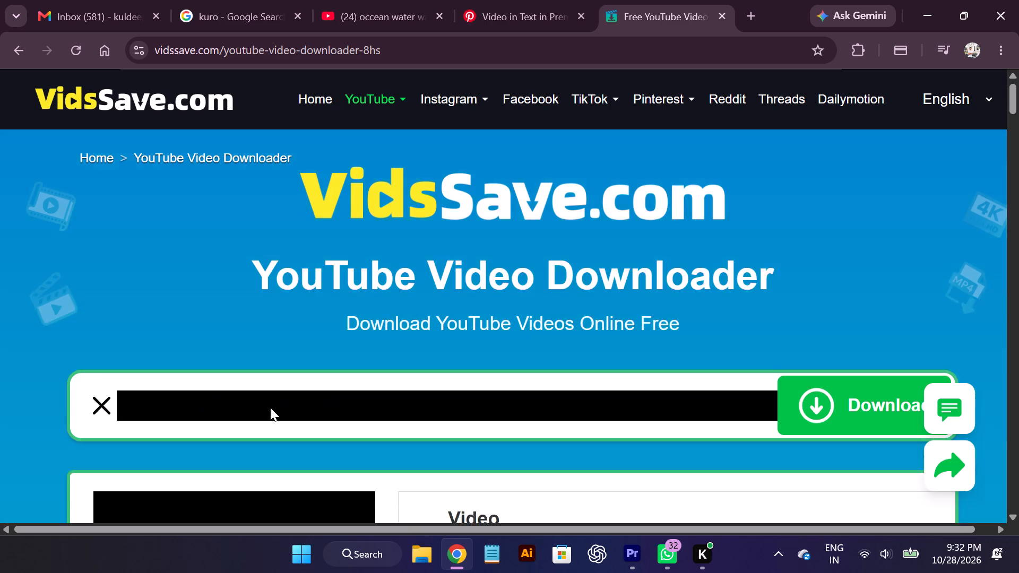
scroll(784, 331, "down", 2)
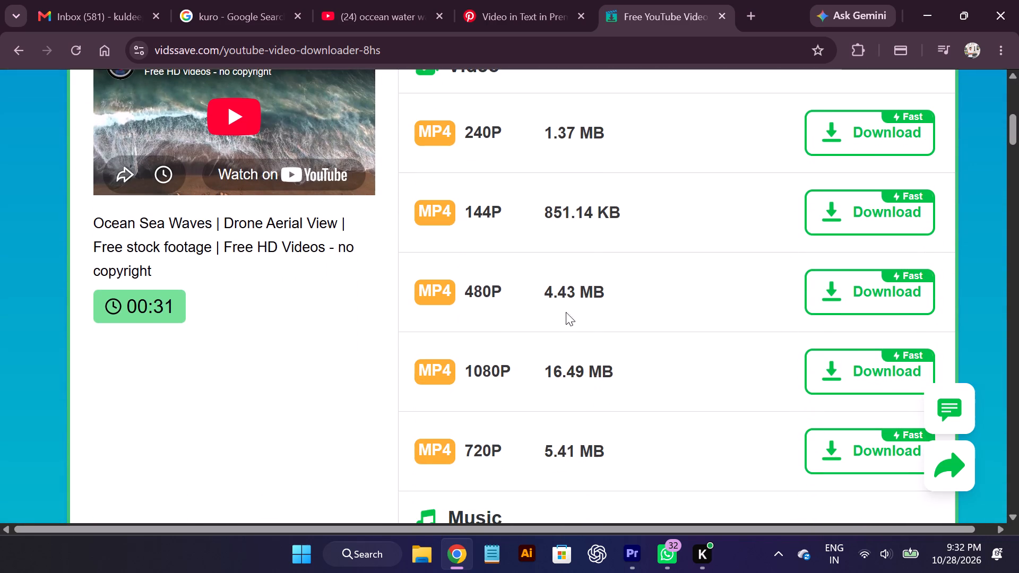
left_click(824, 384)
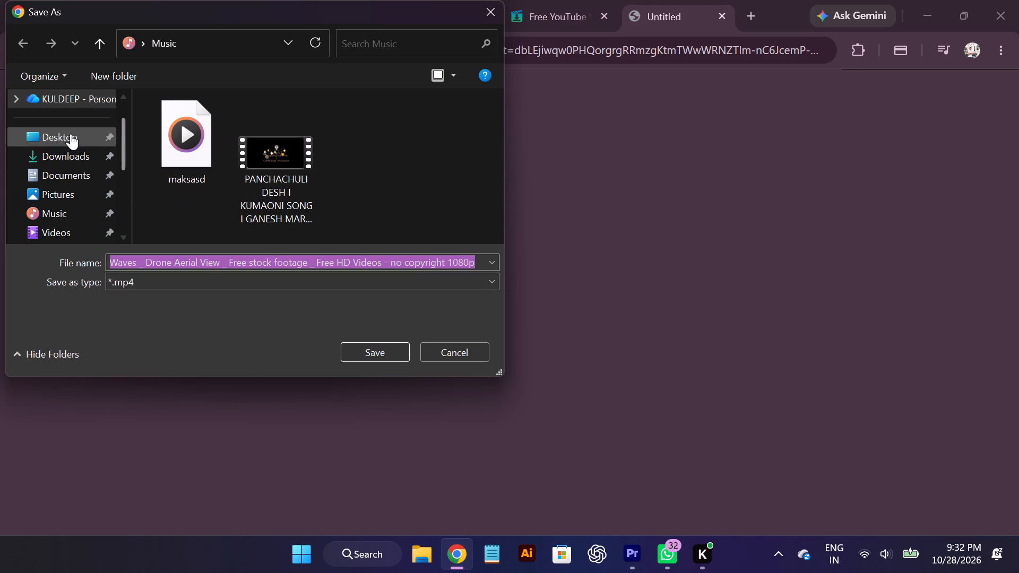
left_click(74, 158)
left_click(379, 343)
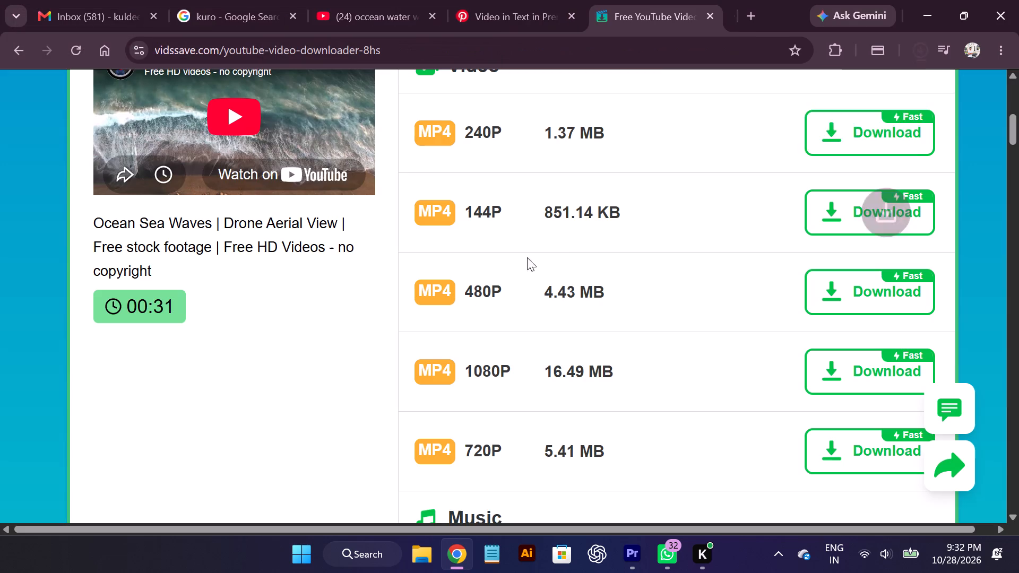
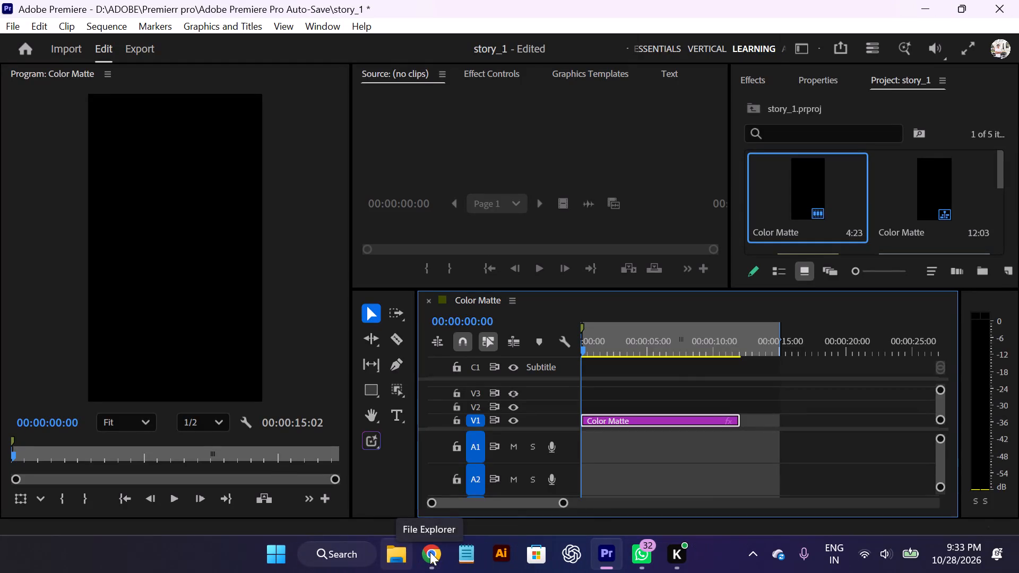
Change the Color Matte sequence's frame size to 1920 horizontal by 1080 vertical and accept deleting its previews.
scroll(984, 218, "down", 4)
scroll(967, 218, "up", 1)
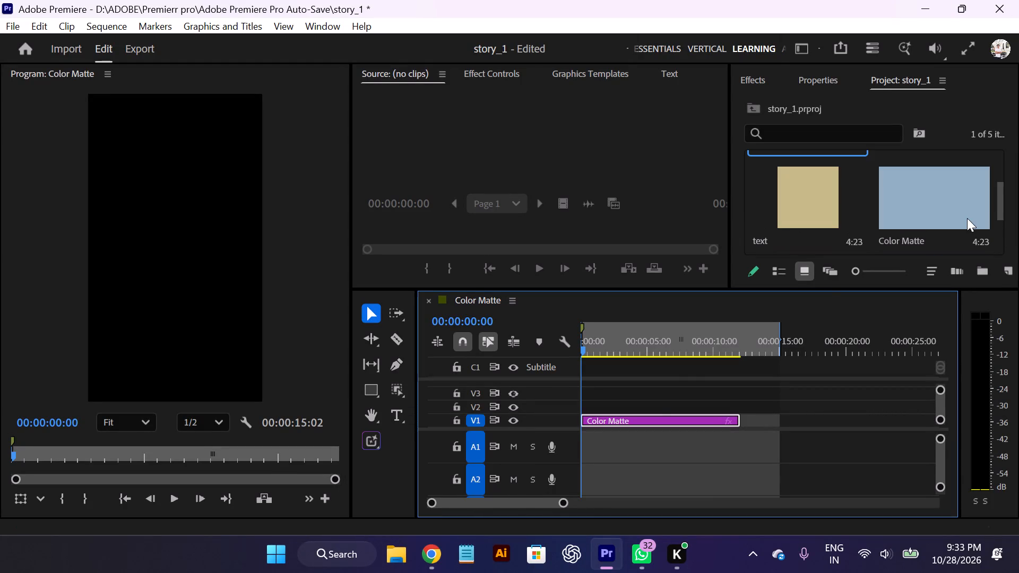
scroll(967, 218, "up", 2)
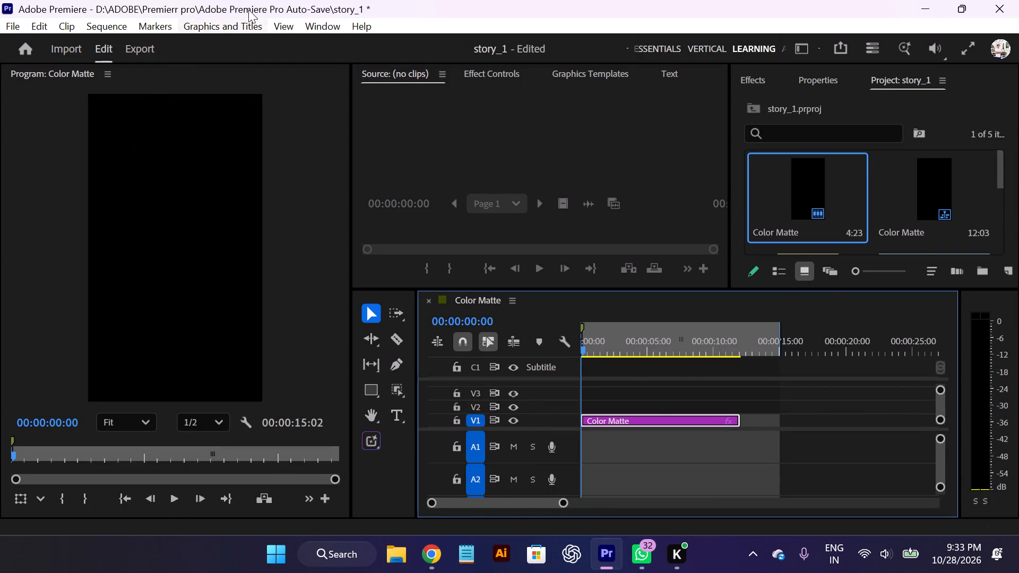
left_click(102, 26)
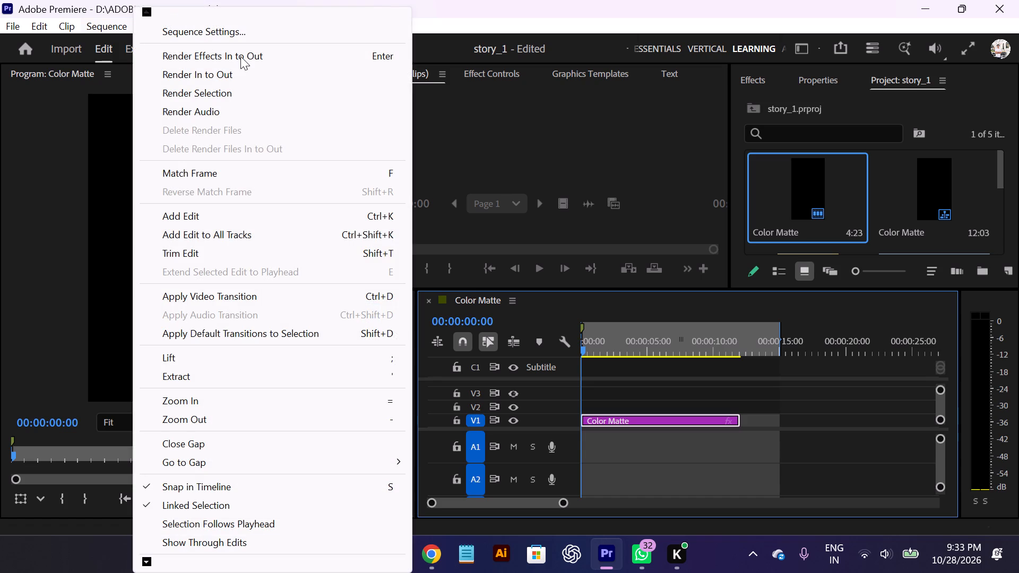
left_click(251, 28)
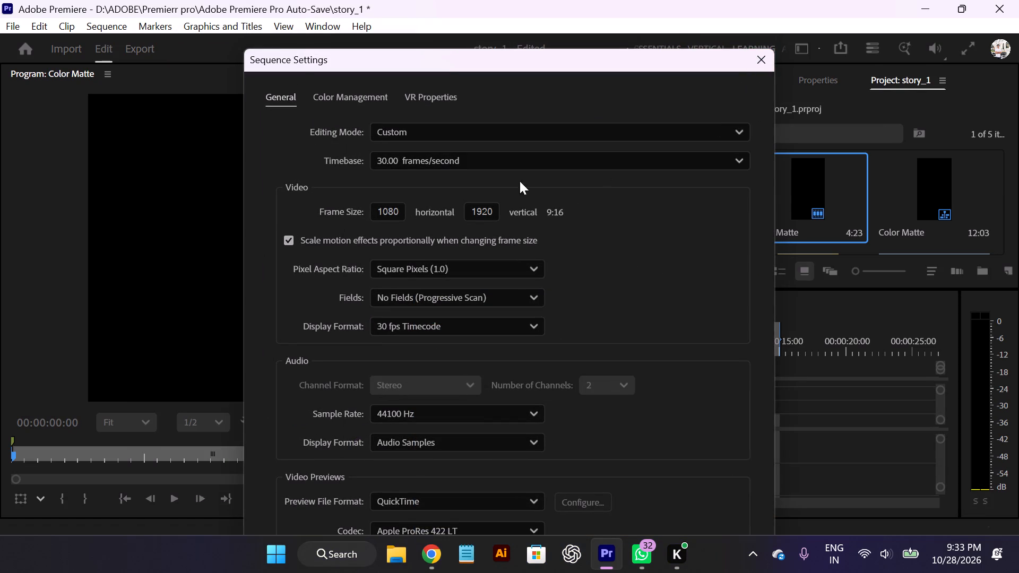
left_click(403, 209)
left_click_drag(398, 214, 365, 217)
key("Delete")
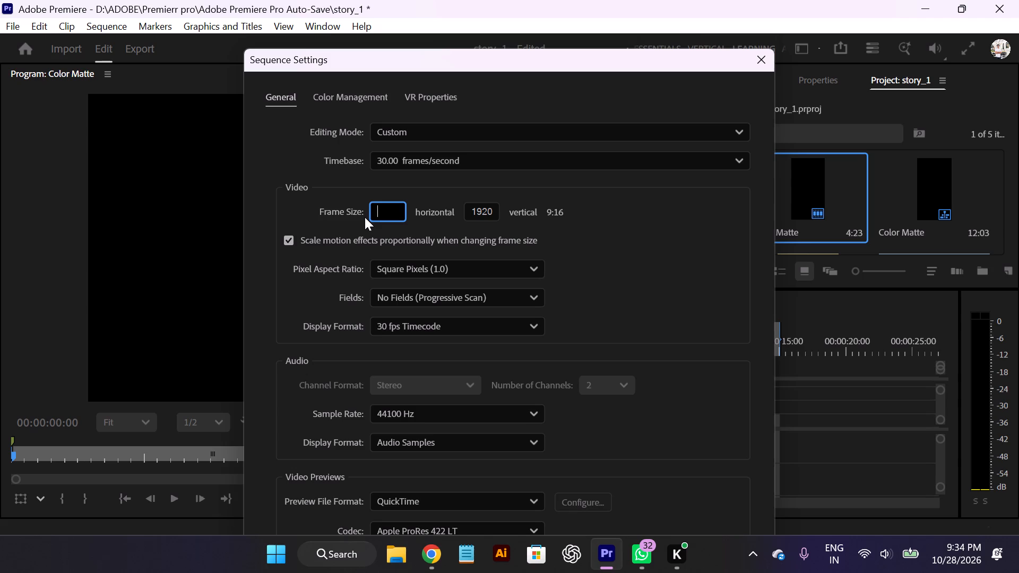
key("1")
type("920")
left_click_drag(491, 212, 477, 215)
key("BackSpace")
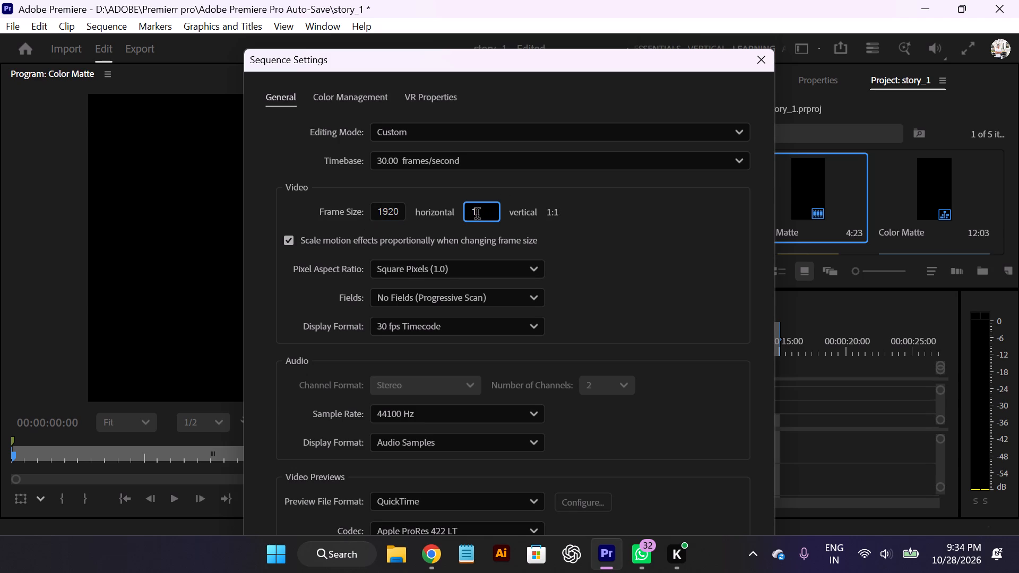
type("080")
key("Return")
key("Return")
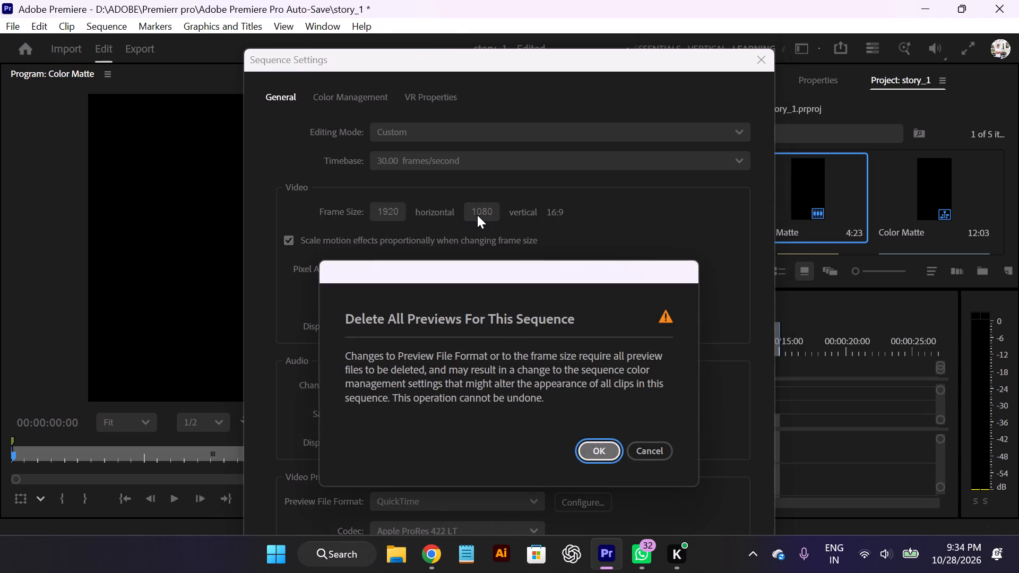
Import the downloaded Ocean Sea Waves drone video from the Downloads folder into the story_1 project.
left_click(401, 553)
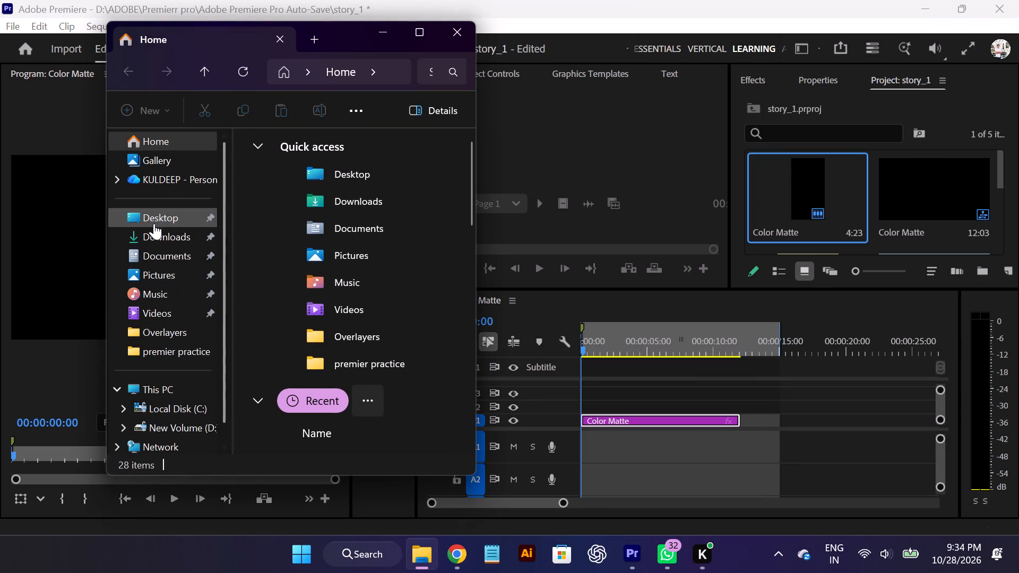
left_click(155, 238)
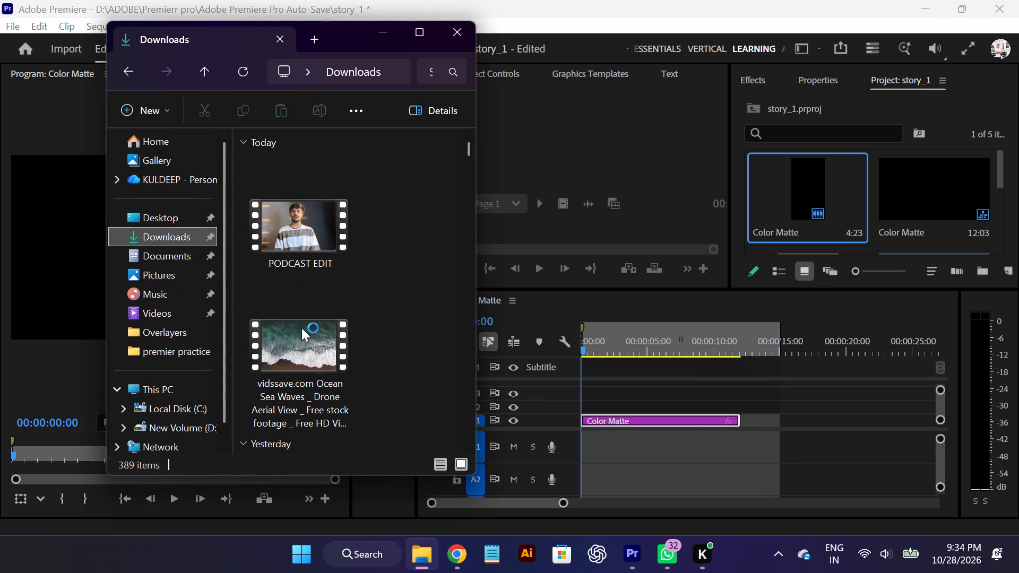
left_click_drag(300, 329, 871, 245)
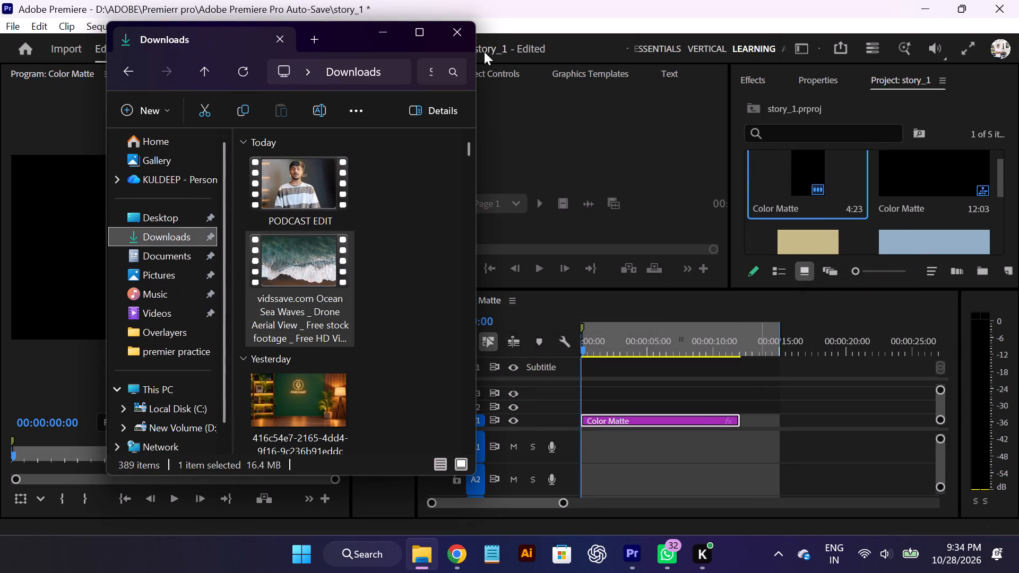
left_click(452, 27)
Place the ocean waves clip on track V2 at the start of the sequence, above the Color Matte.
left_click_drag(966, 199, 758, 298)
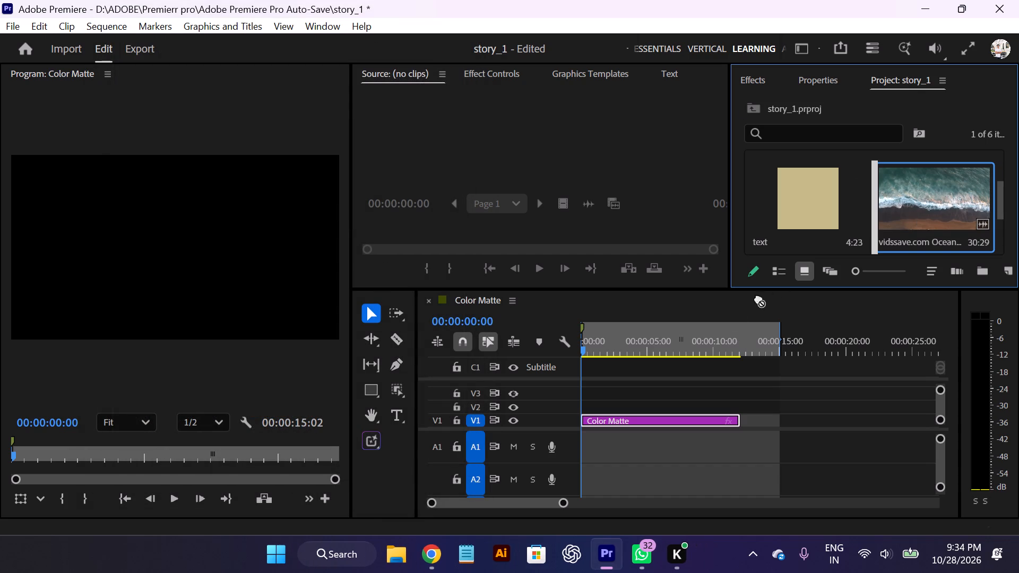
left_click_drag(758, 298, 576, 408)
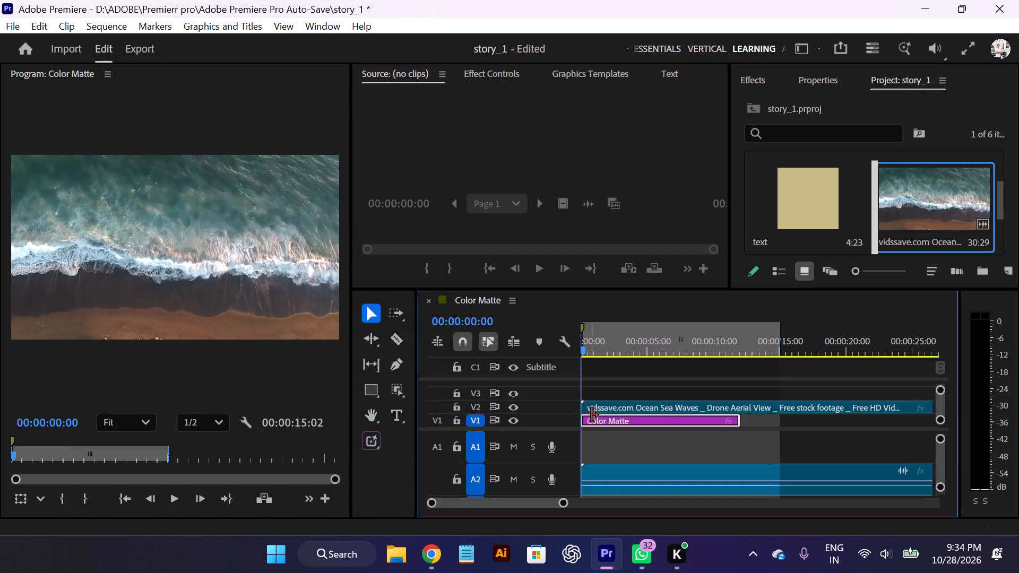
Play back the opening of the ocean footage and return the playhead to the start to review the timeline.
key("space")
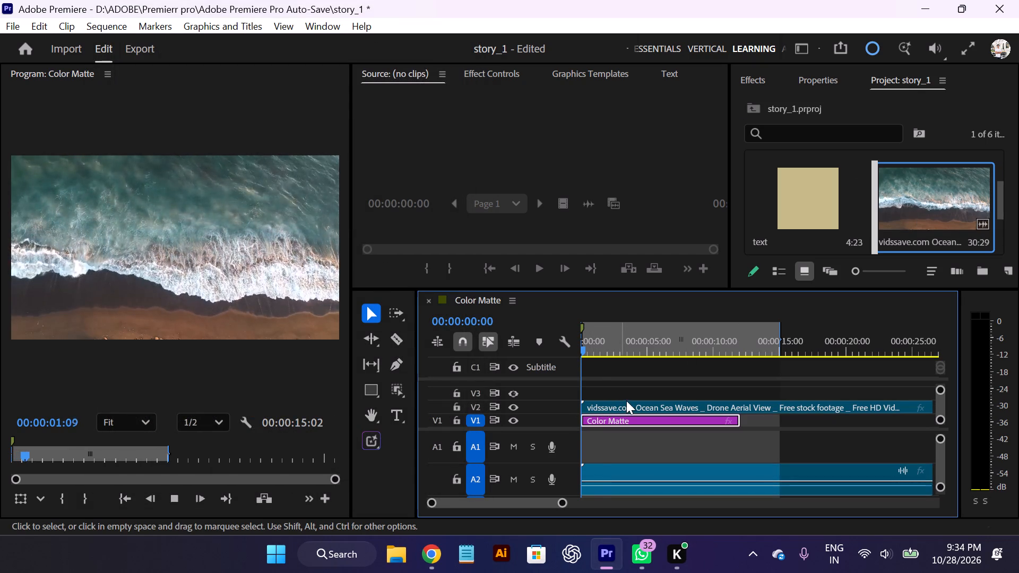
key("space")
key("space")
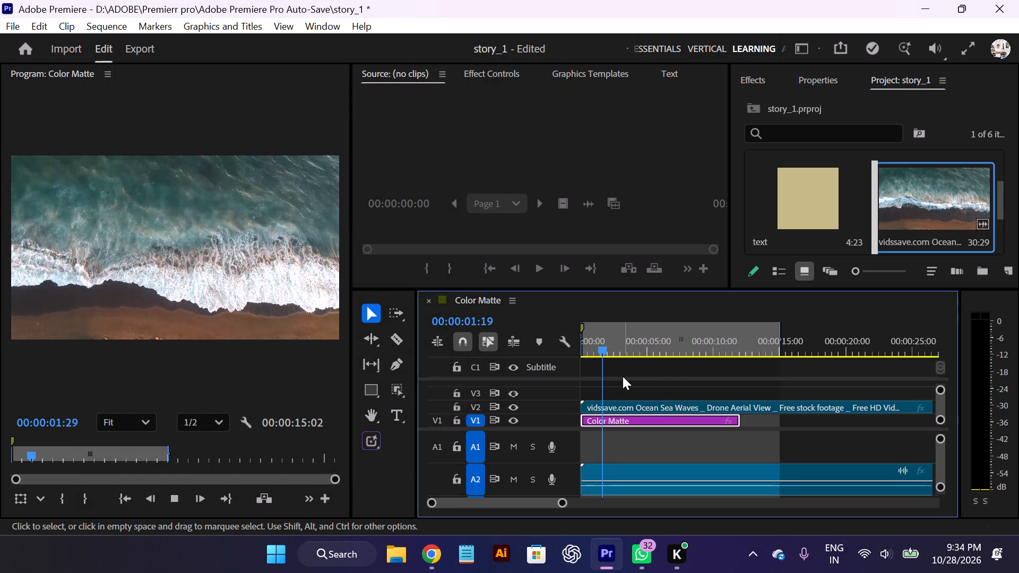
key("space")
left_click(687, 370)
left_click_drag(607, 353, 600, 354)
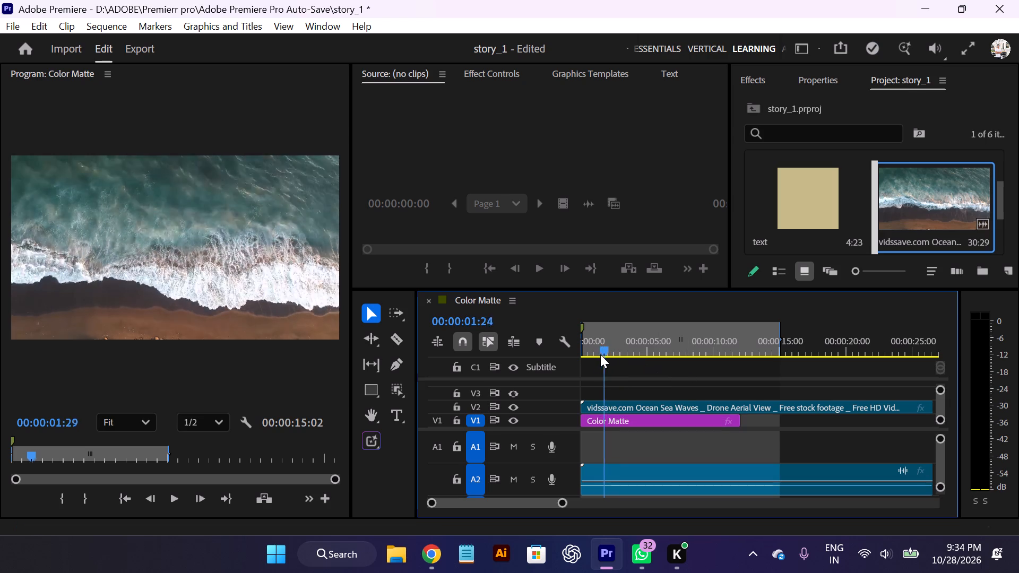
left_click_drag(600, 354, 570, 360)
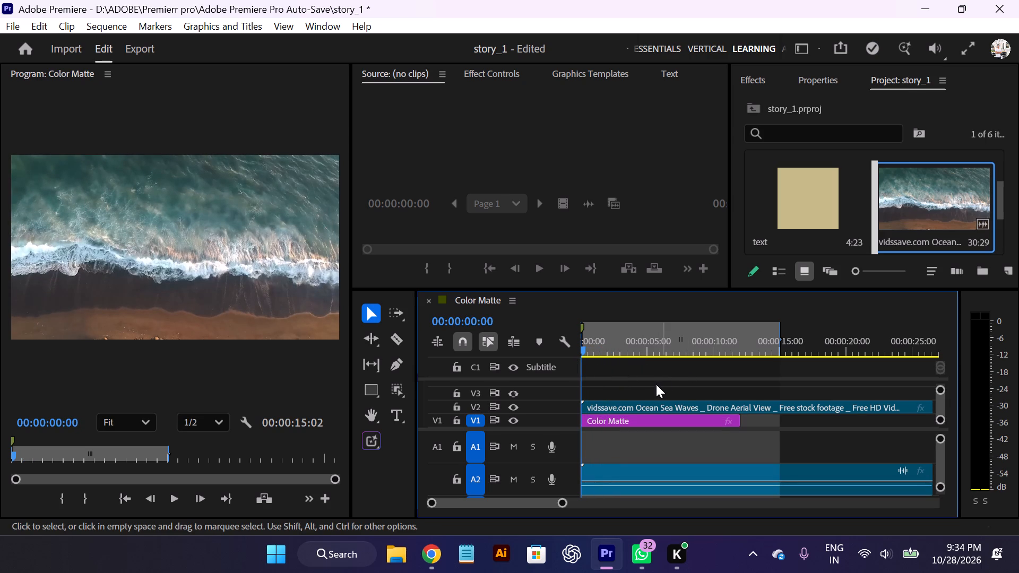
scroll(672, 389, "up", 2, "ctrl")
scroll(673, 389, "down", 1, "ctrl")
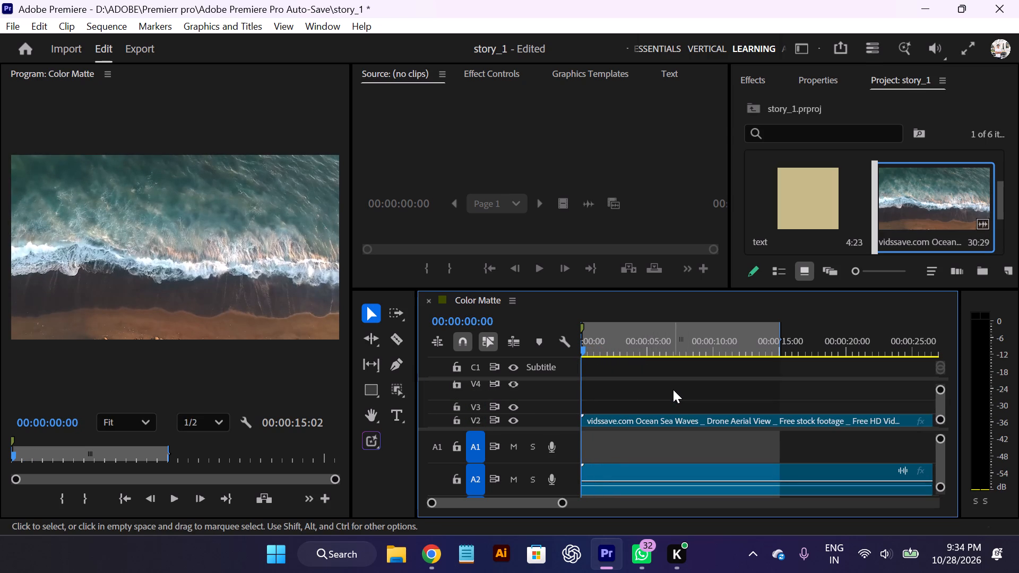
scroll(673, 389, "down", 2, "ctrl")
left_click(804, 448)
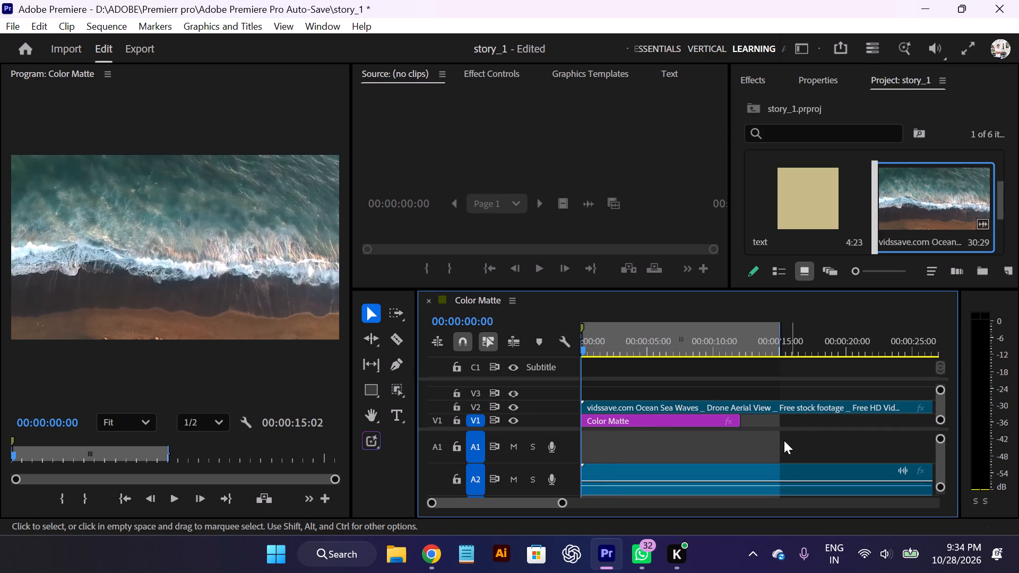
Clear the sequence's In and Out points.
left_click(722, 341)
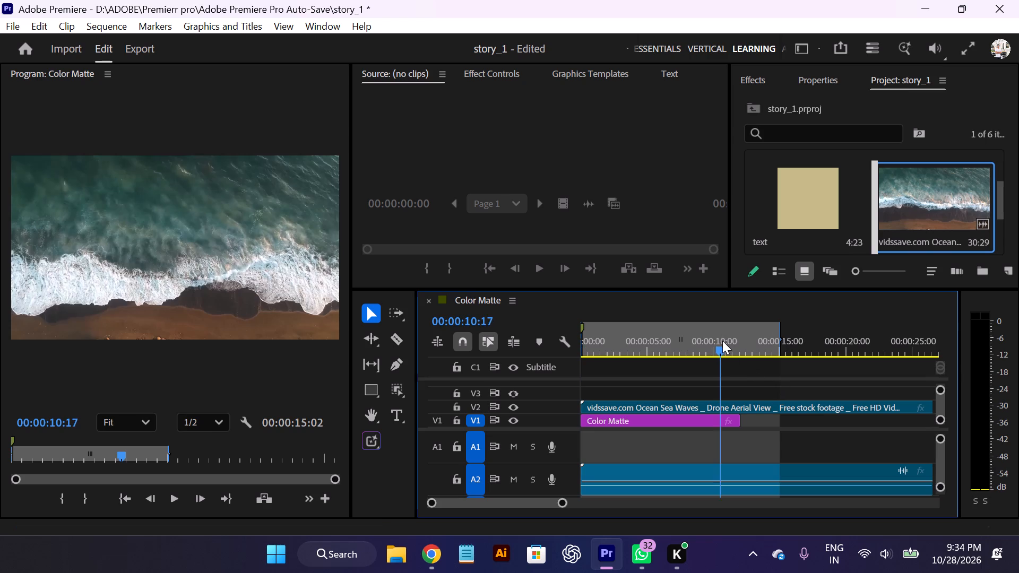
right_click(752, 338)
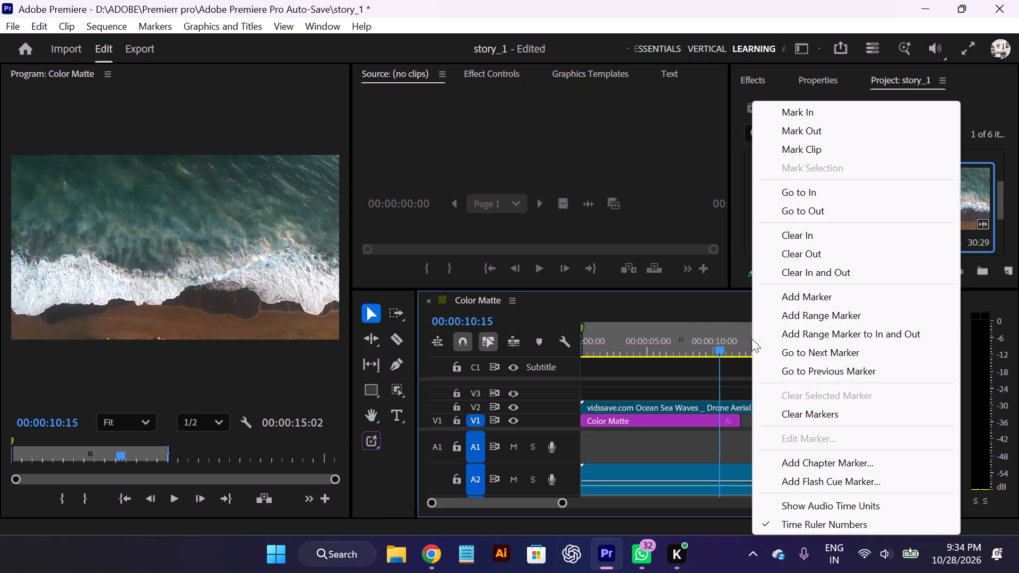
left_click(685, 334)
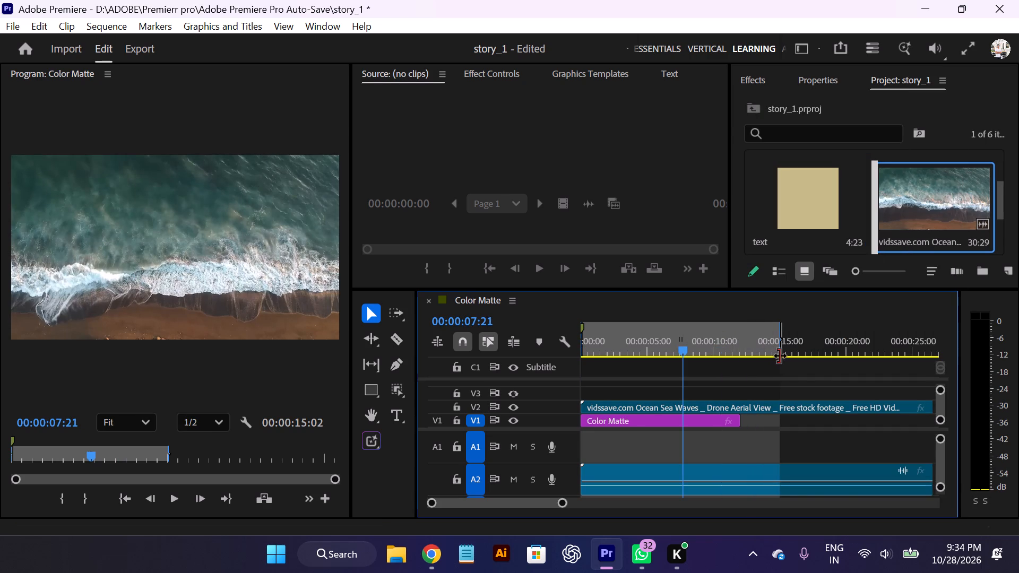
left_click_drag(780, 355, 848, 357)
right_click(806, 353)
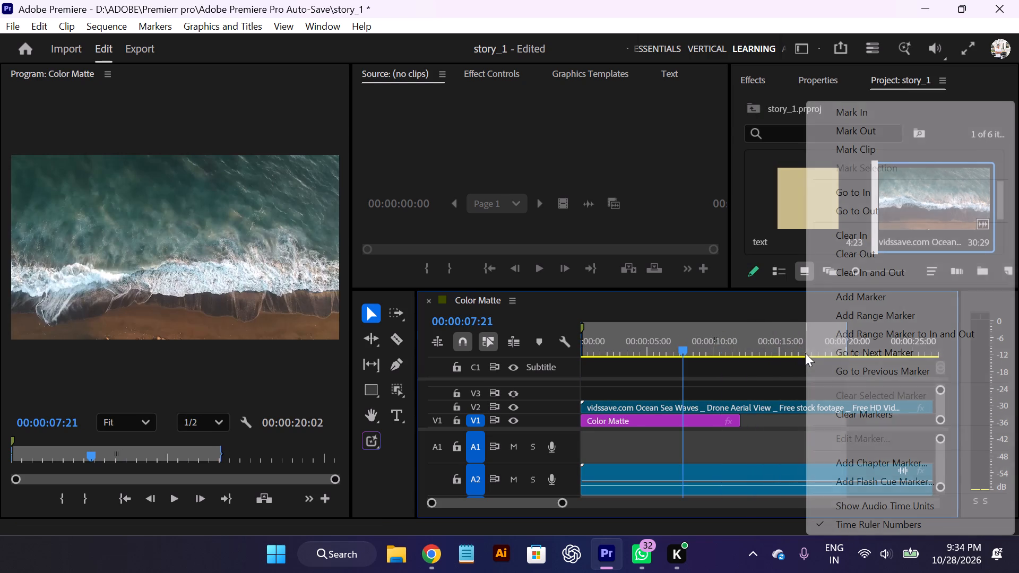
left_click(860, 272)
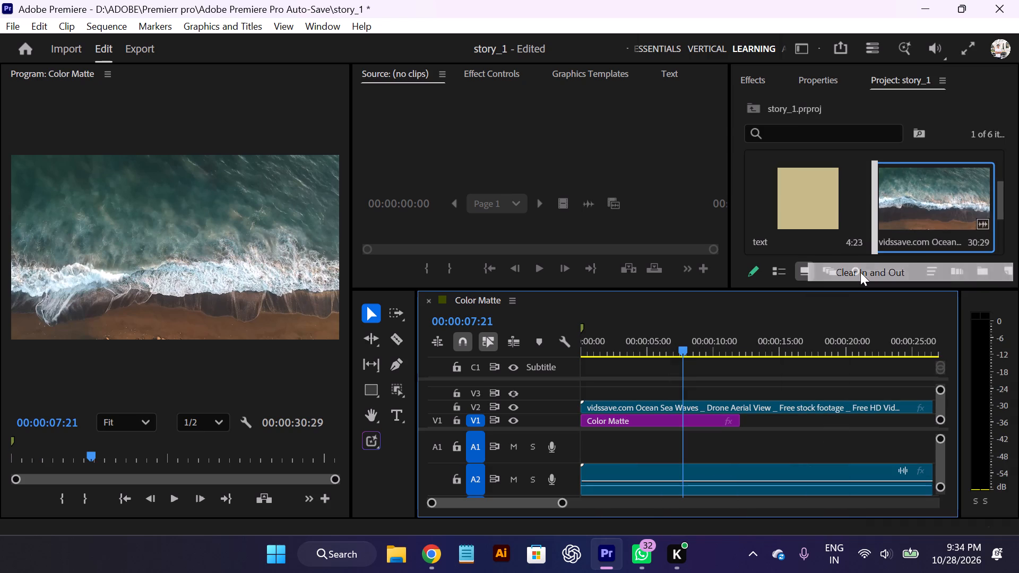
Unlink the ocean clip's audio from its video, delete the audio from track A2 and check playback.
left_click(685, 348)
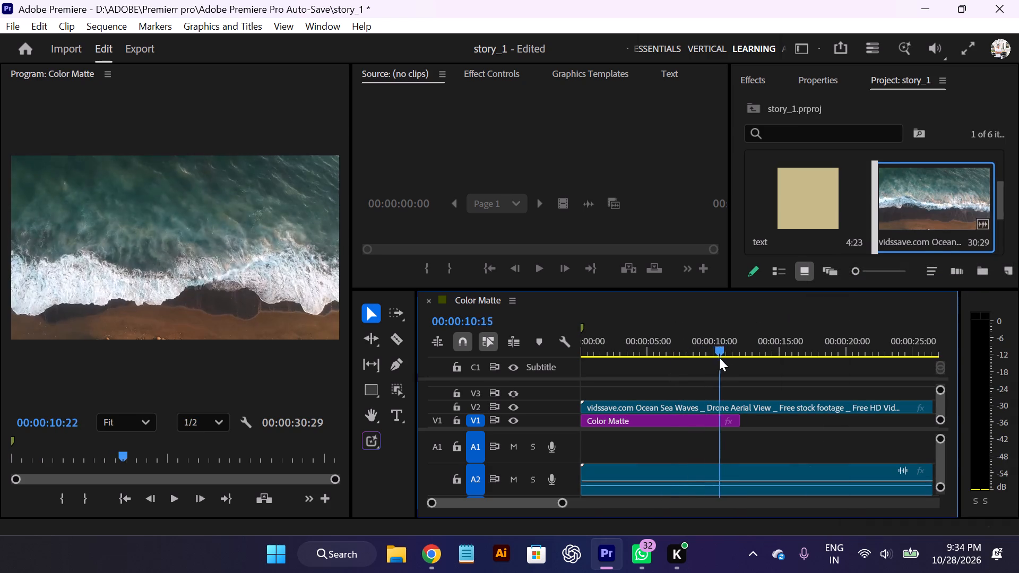
right_click(712, 482)
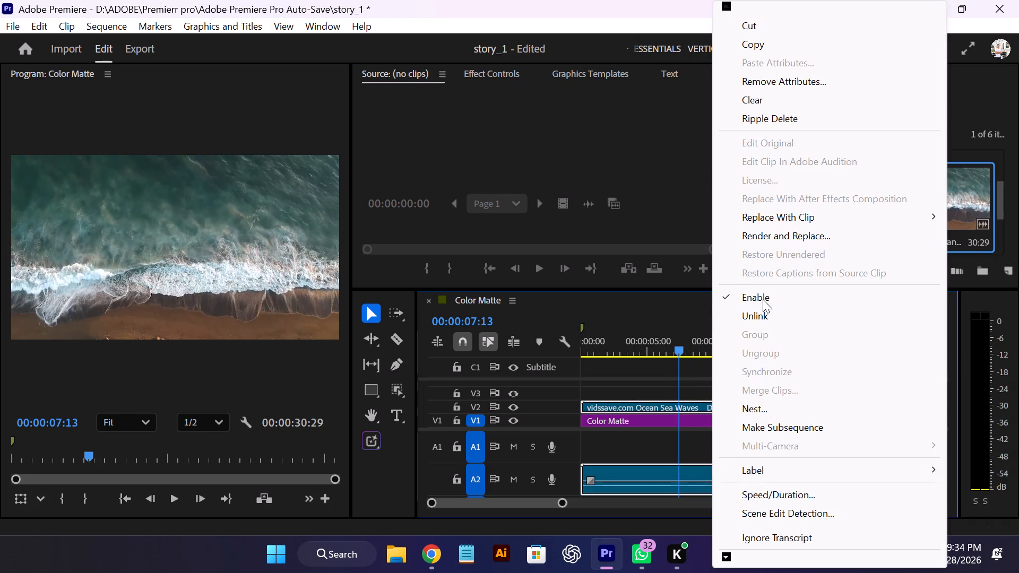
left_click(771, 321)
left_click(727, 489)
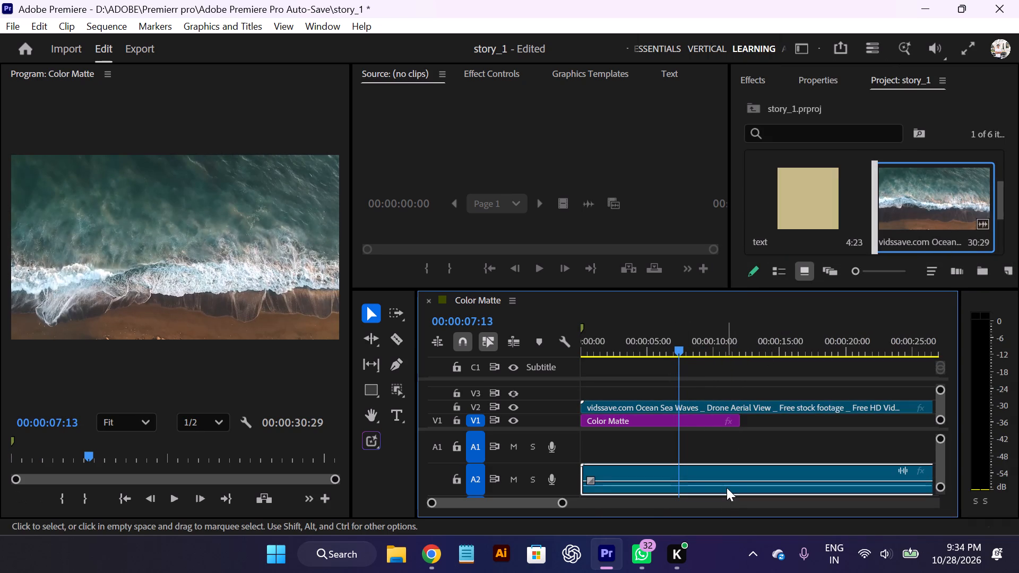
key("Delete")
key("space")
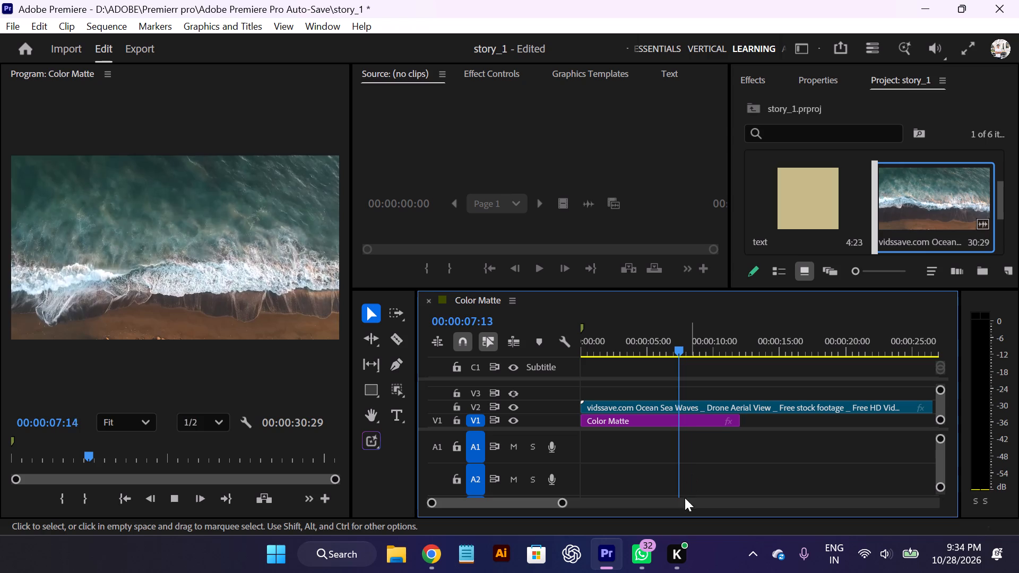
key("space")
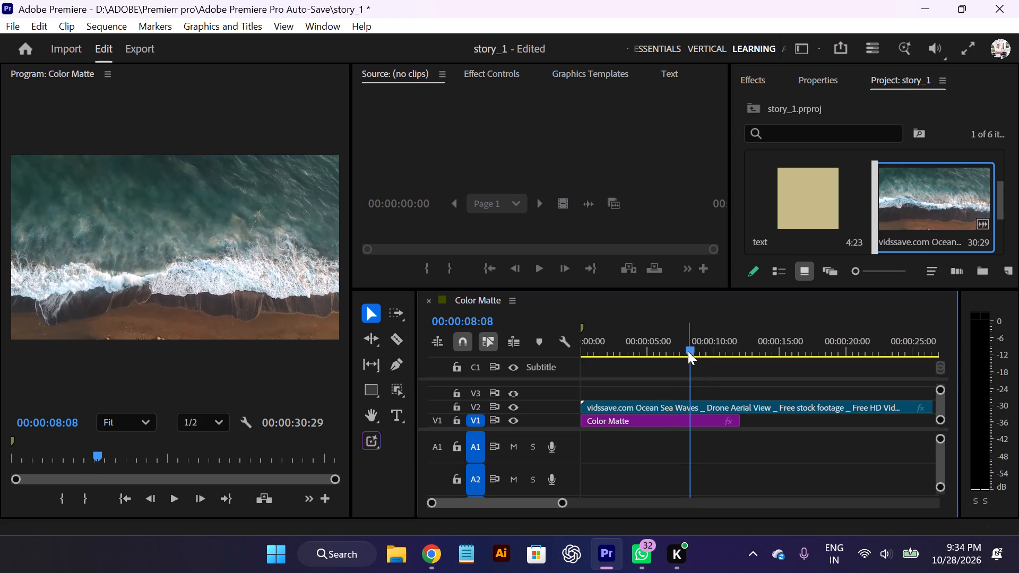
left_click_drag(689, 350, 645, 363)
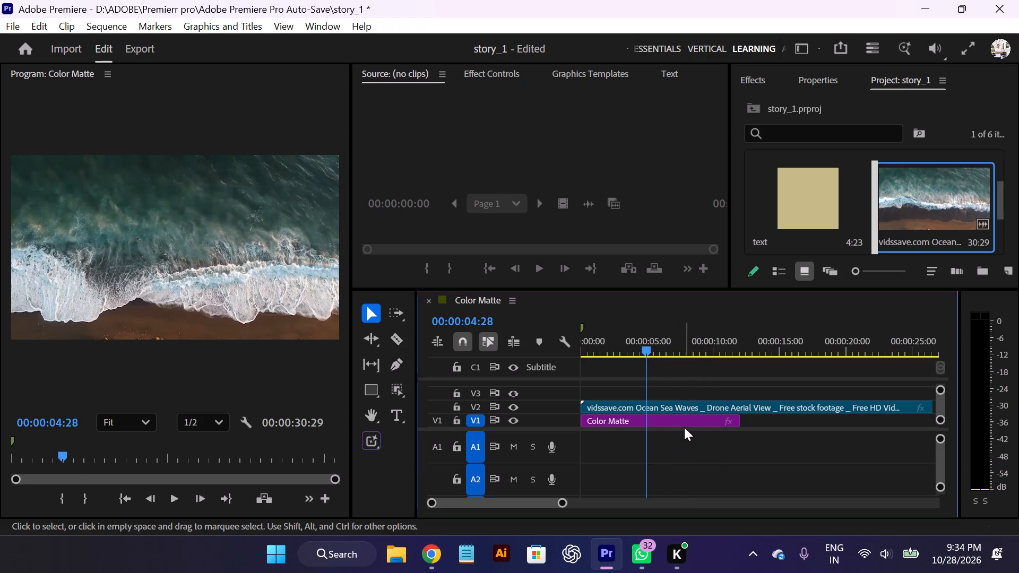
Enlarge the timeline's video track area and increase the height of the video tracks.
left_click_drag(530, 430, 532, 462)
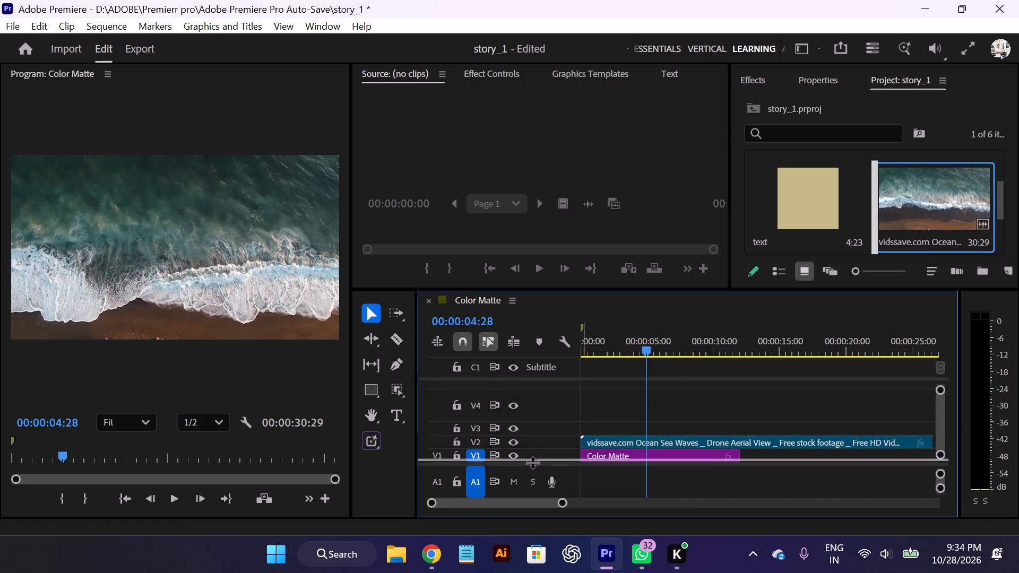
left_click_drag(532, 462, 534, 459)
scroll(541, 452, "down", 3)
scroll(541, 452, "up", 2)
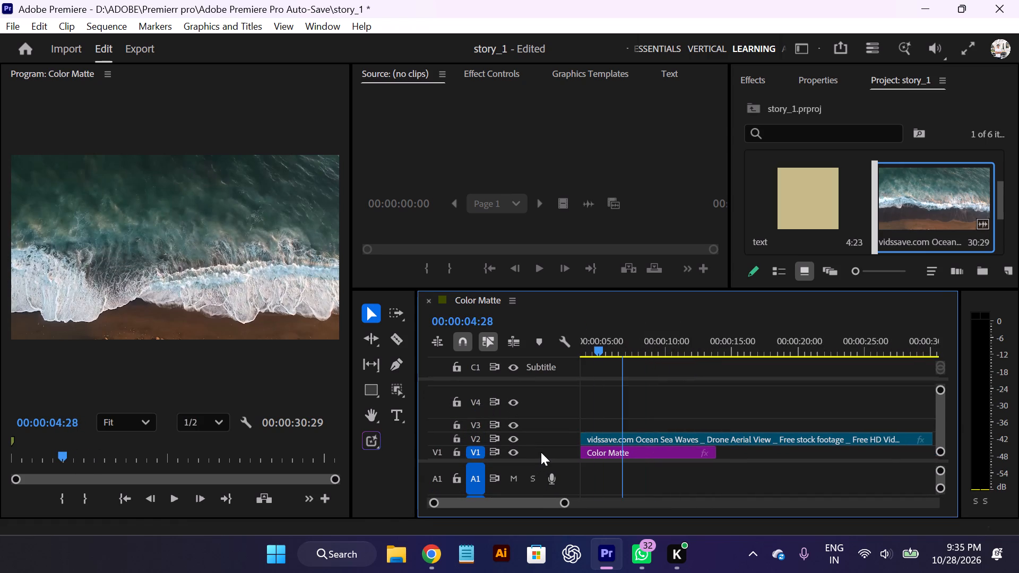
left_click(939, 387)
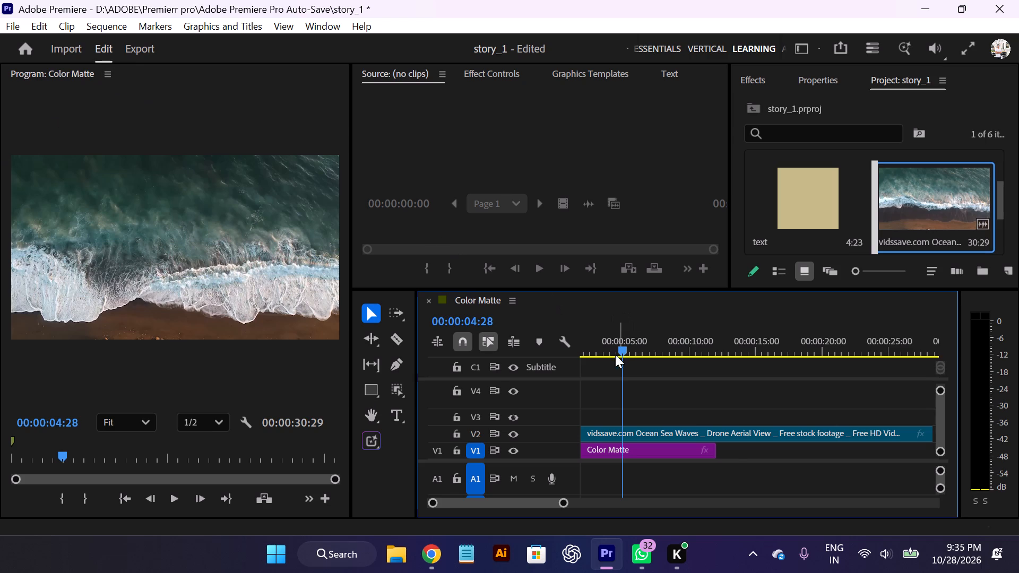
Return the playhead to the sequence start and add a new rectangle graphic layer above the ocean clip.
left_click_drag(616, 354, 565, 351)
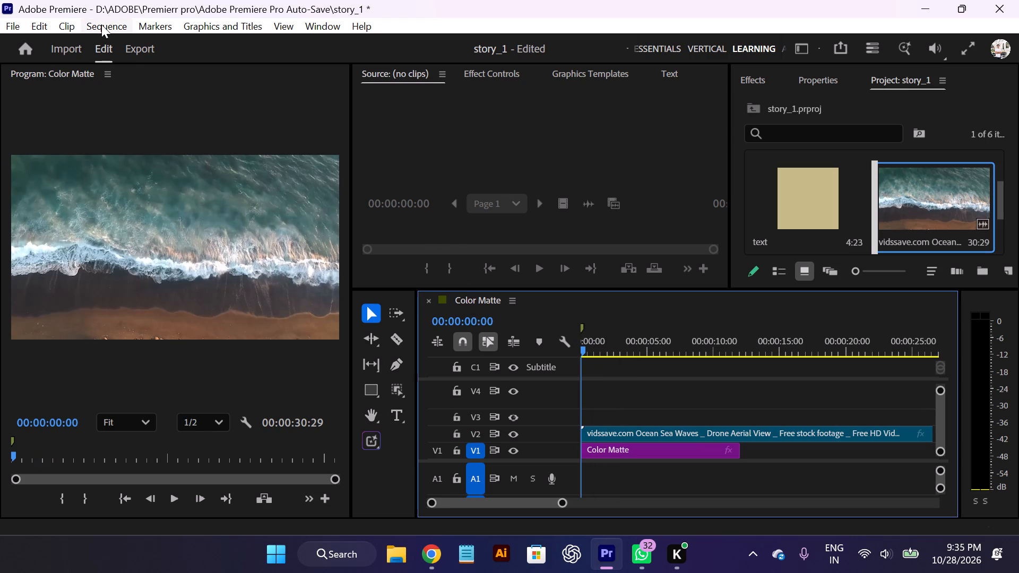
left_click(74, 27)
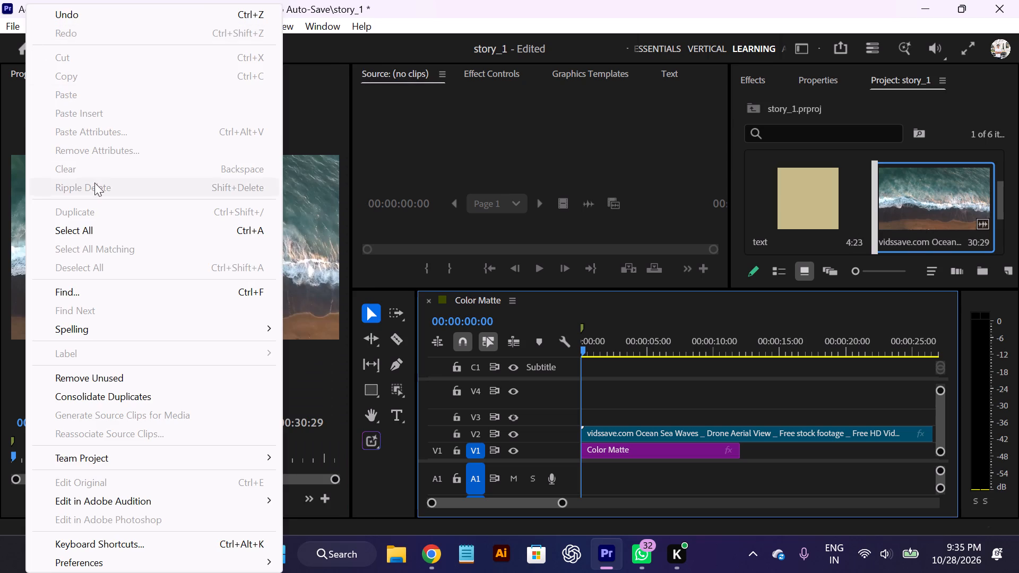
left_click(184, 0)
left_click(154, 31)
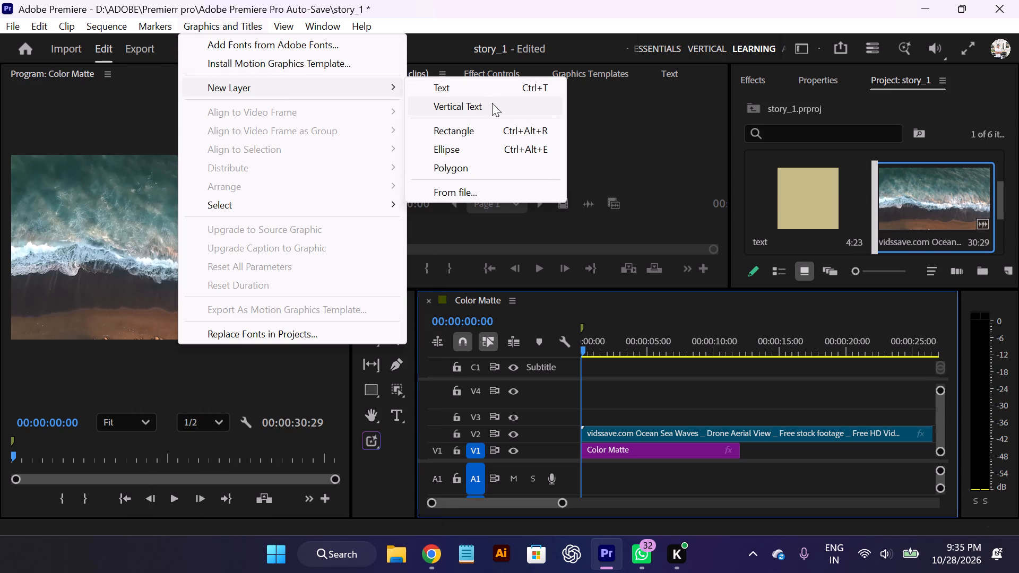
left_click(488, 135)
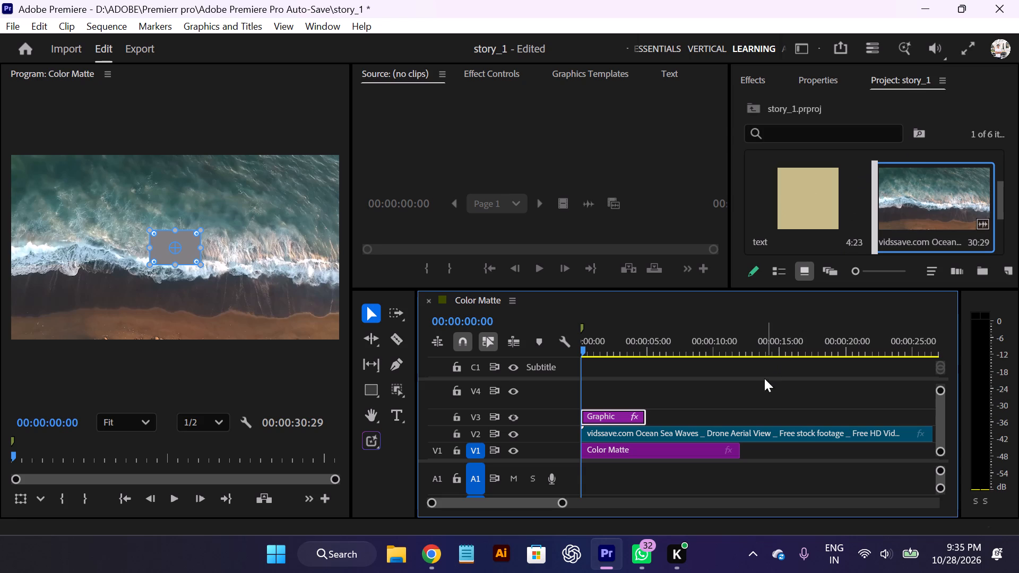
Select the rectangle graphic on V3 and set its Vector Motion scale to 668 so it covers the whole frame.
left_click(663, 429)
left_click(601, 416)
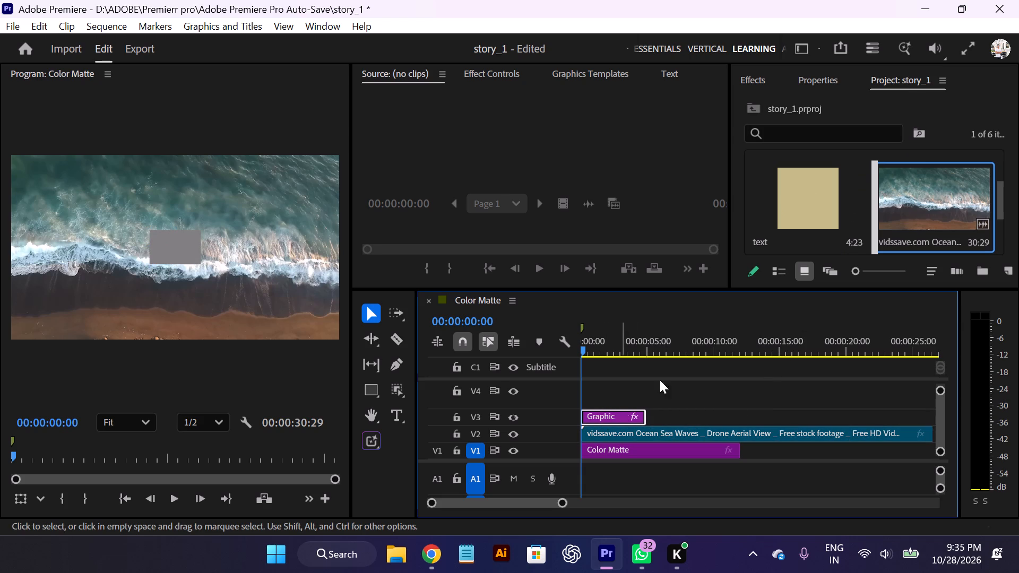
left_click(512, 73)
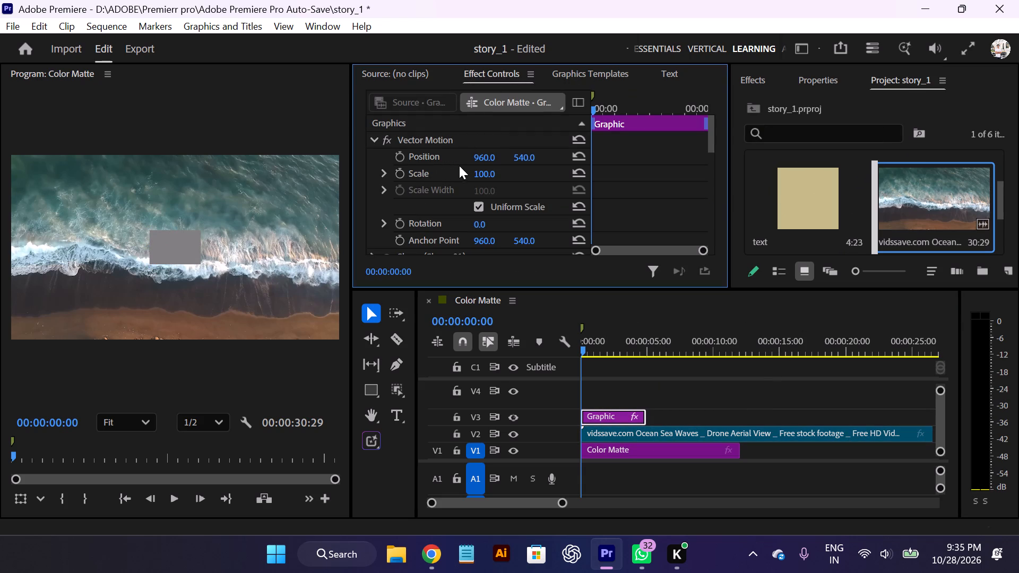
left_click_drag(486, 171, 817, 161)
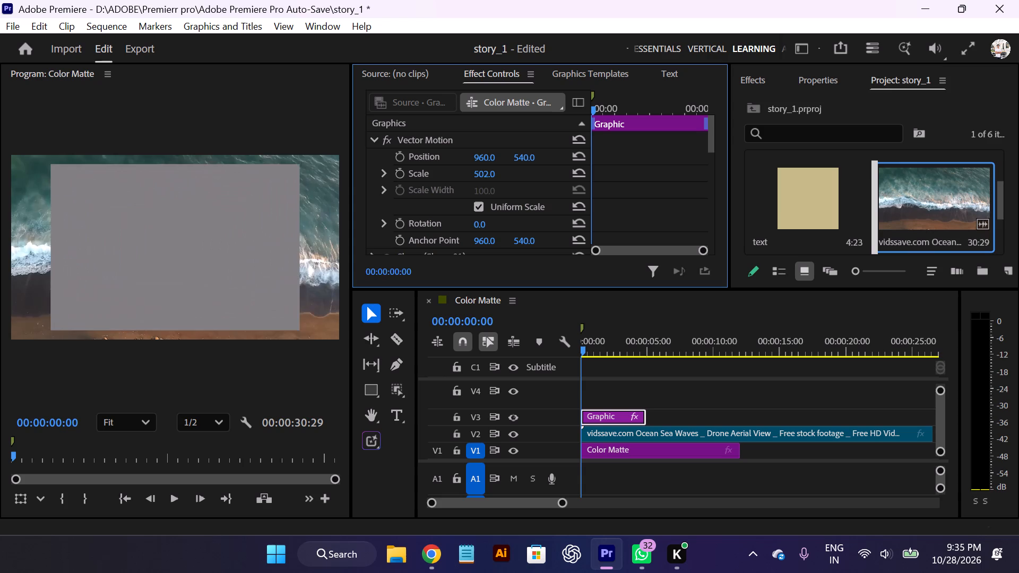
left_click_drag(817, 161, 923, 159)
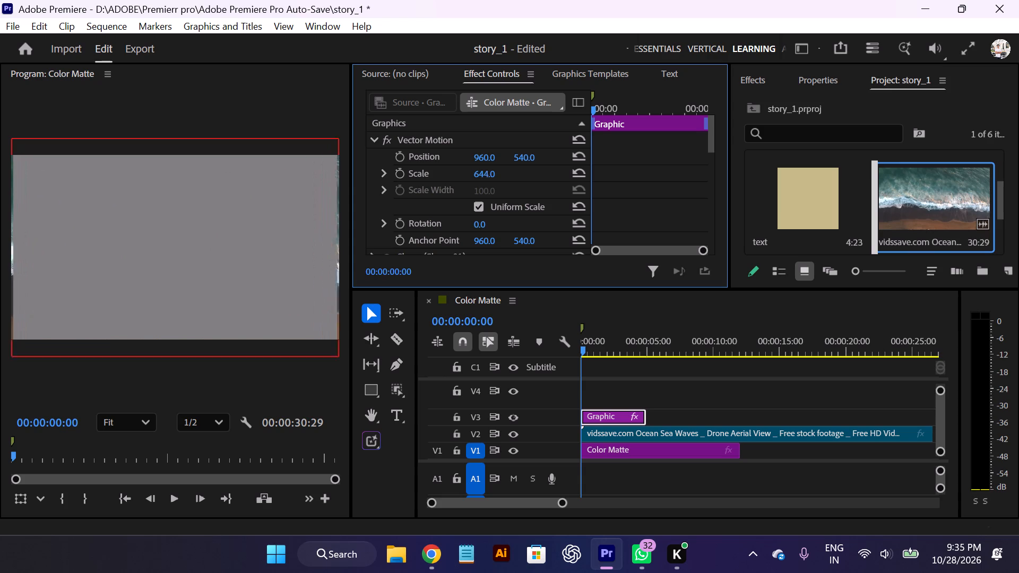
left_click_drag(923, 159, 938, 159)
Change the rectangle's fill to a light grey sampled with the eyedropper from the edge of the ocean clip's thumbnail.
scroll(458, 190, "down", 8)
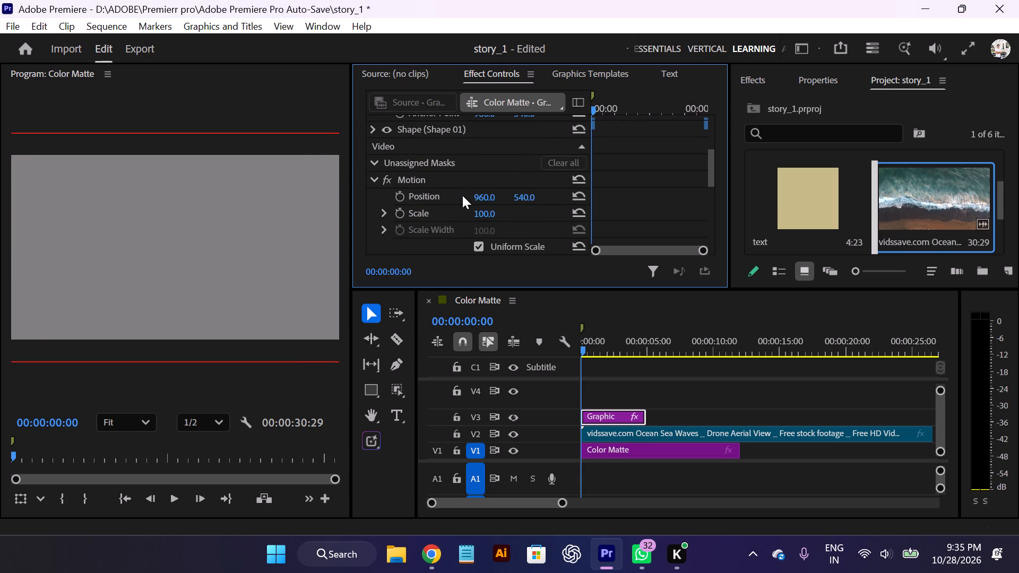
scroll(450, 190, "up", 1)
left_click(376, 151)
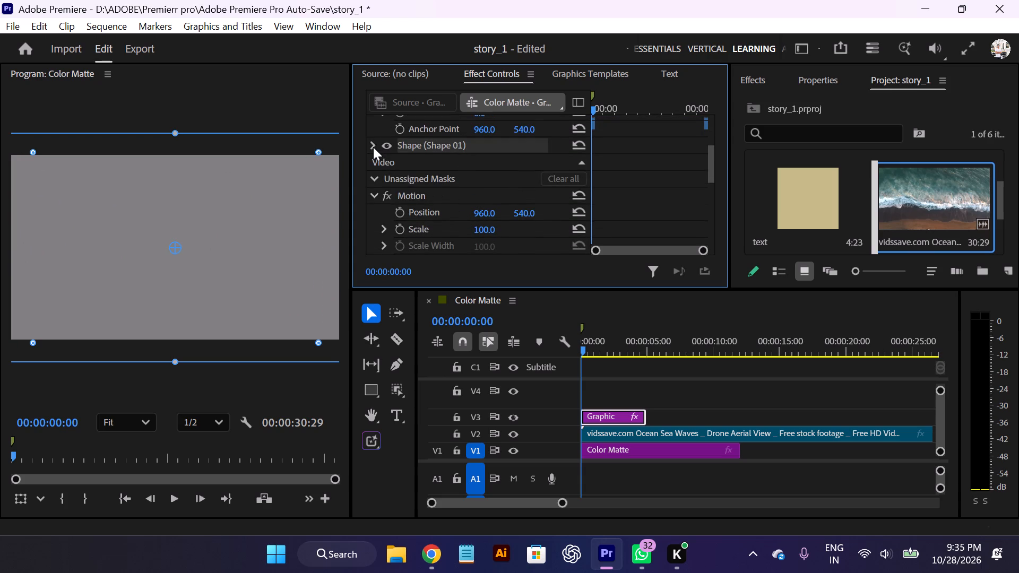
left_click(373, 147)
left_click(456, 229)
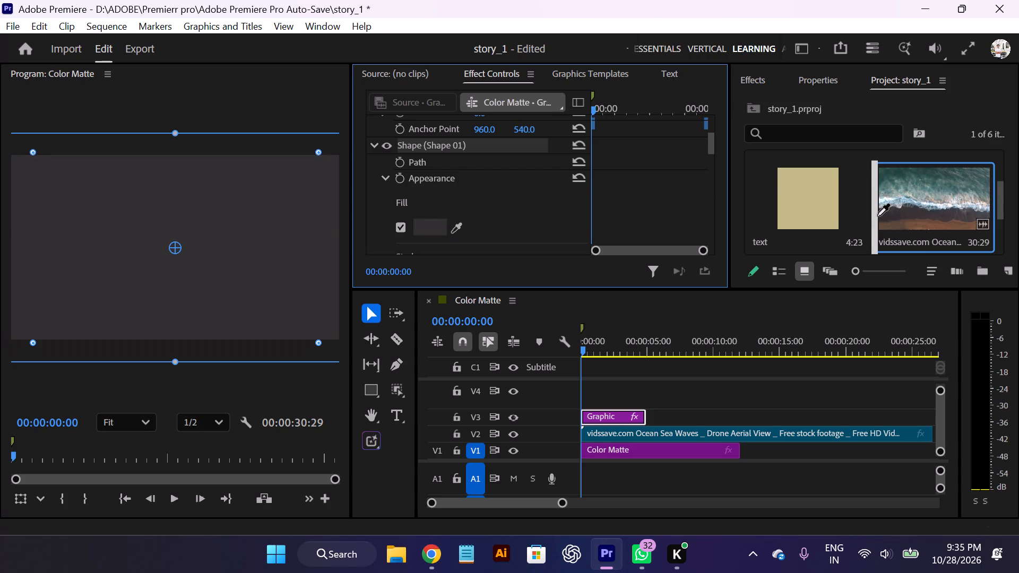
left_click(875, 217)
scroll(494, 194, "down", 4)
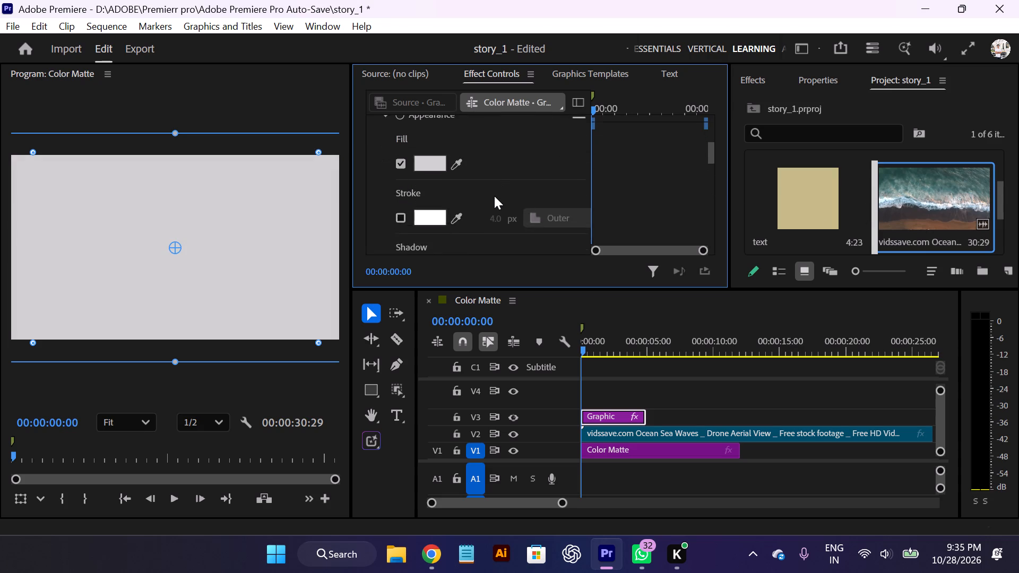
scroll(494, 196, "up", 10)
left_click(305, 386)
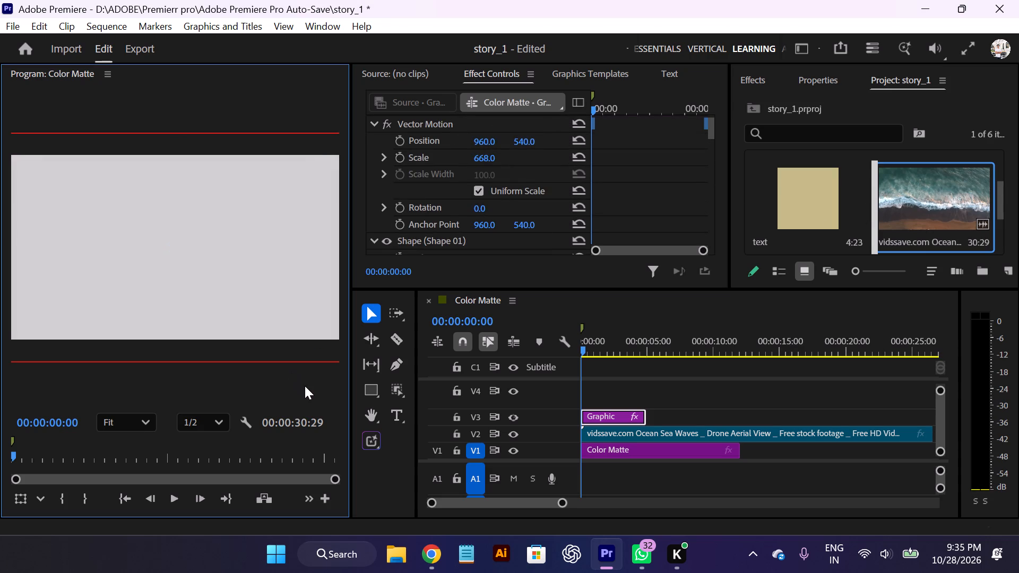
Add the text "OCCEAN" over the light grey rectangle with the Type tool.
left_click(399, 417)
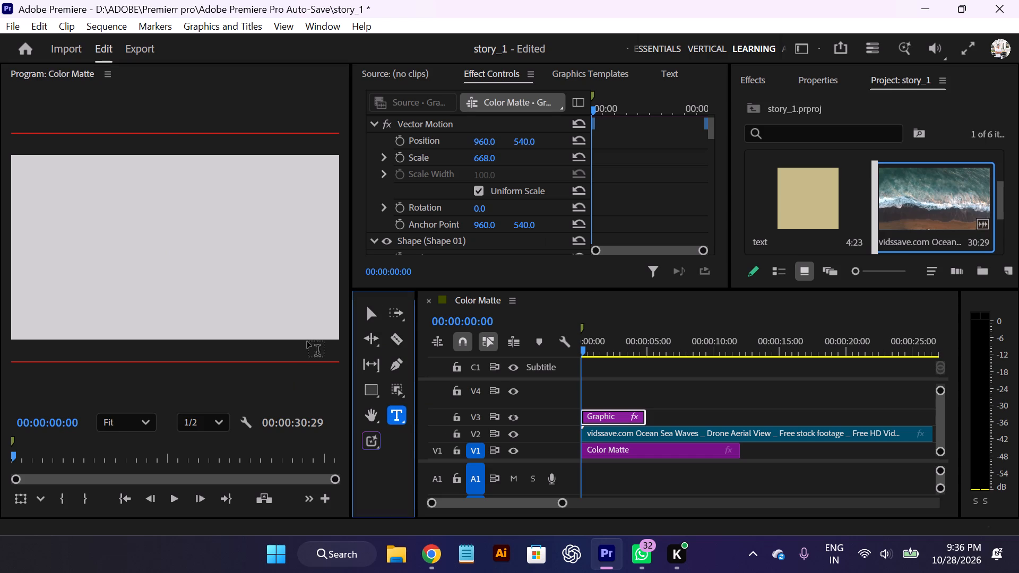
left_click(118, 242)
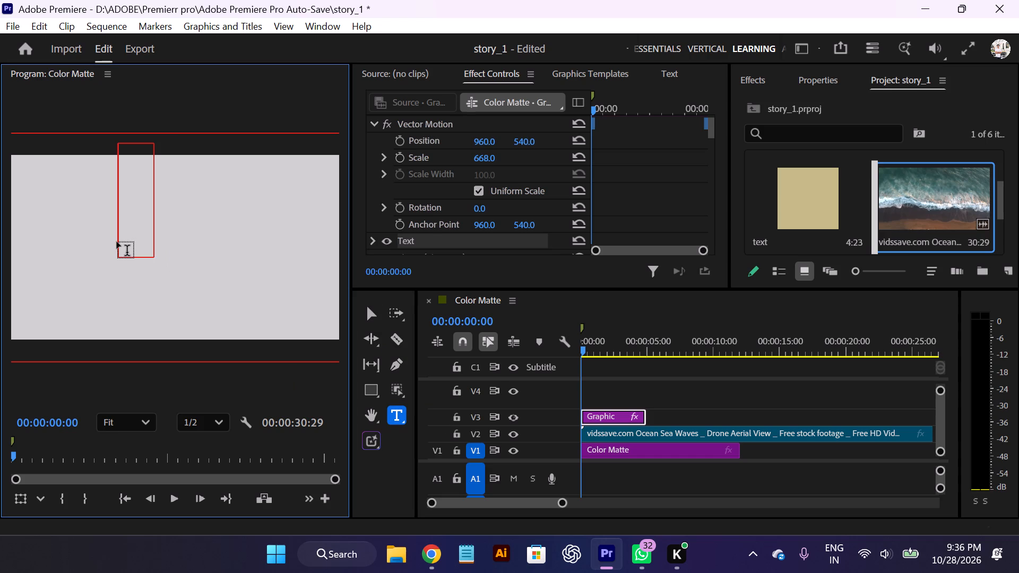
type("OCC")
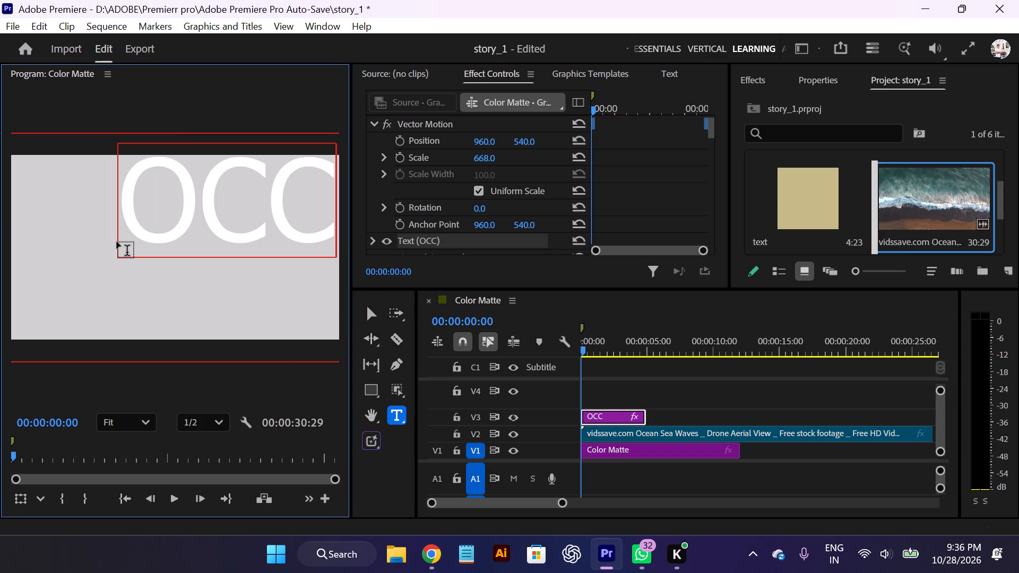
type("EAN")
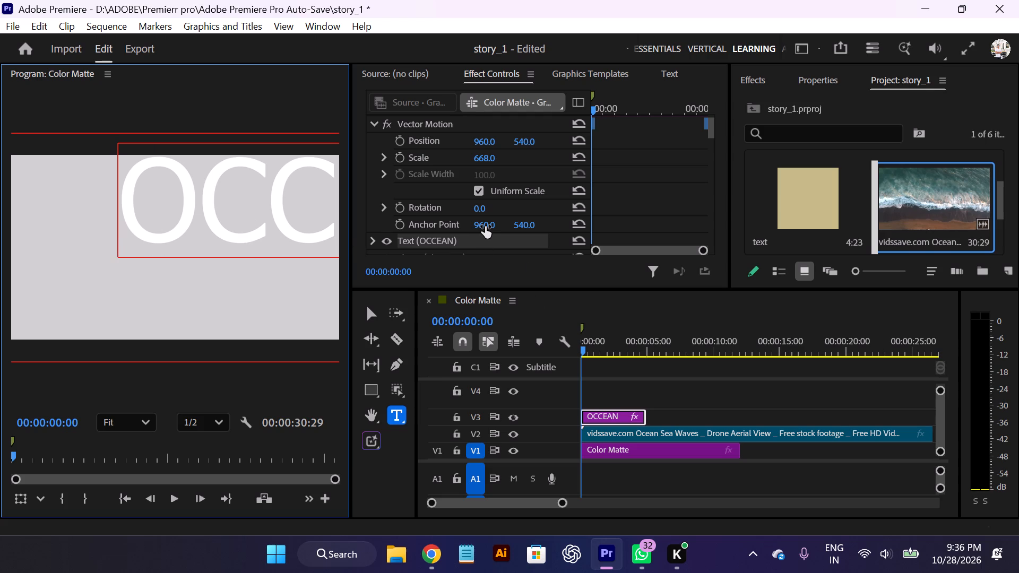
Reduce the font size of the OCCEAN text in its Source Text settings.
scroll(485, 227, "down", 6)
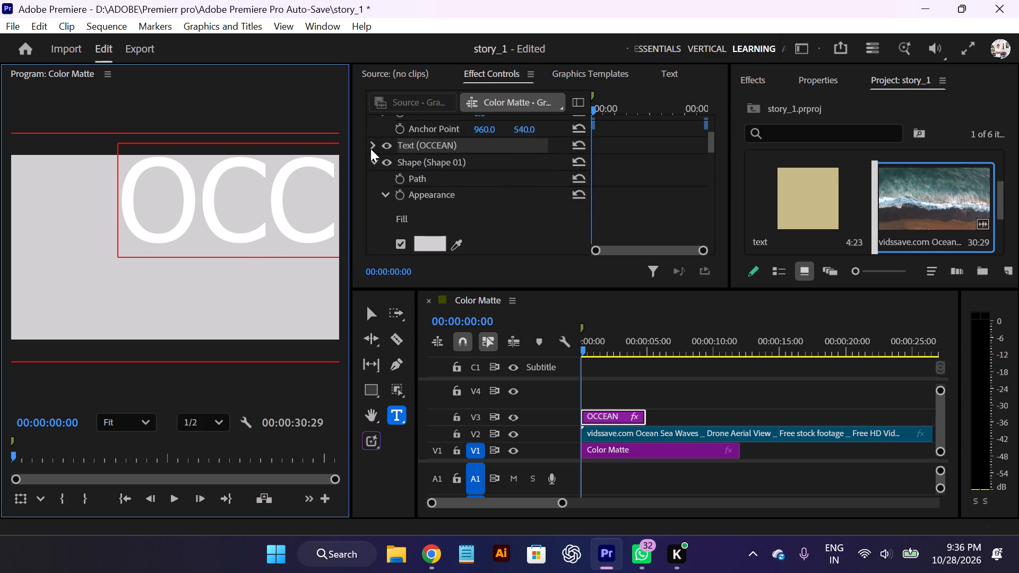
left_click(370, 149)
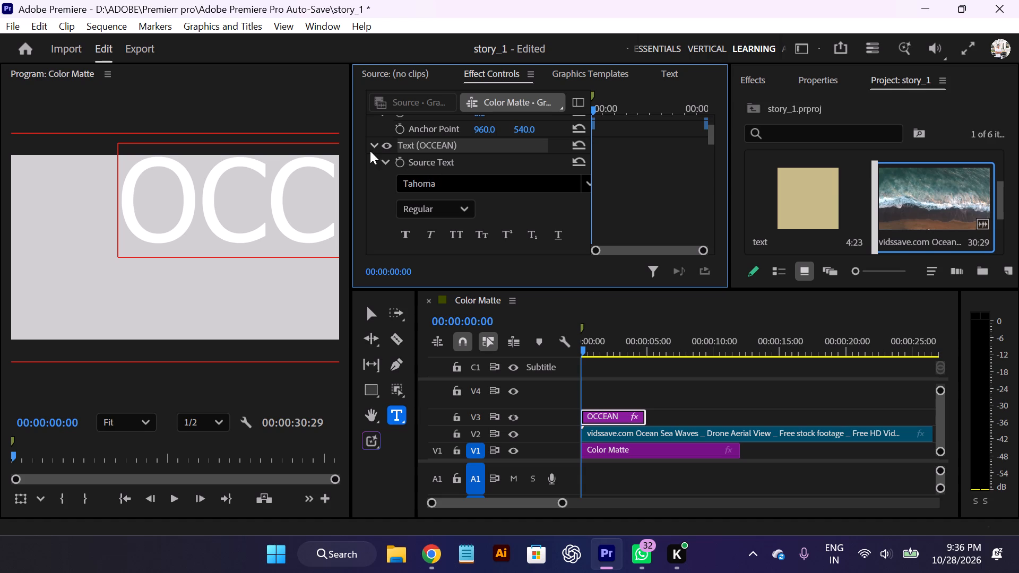
scroll(414, 166, "down", 4)
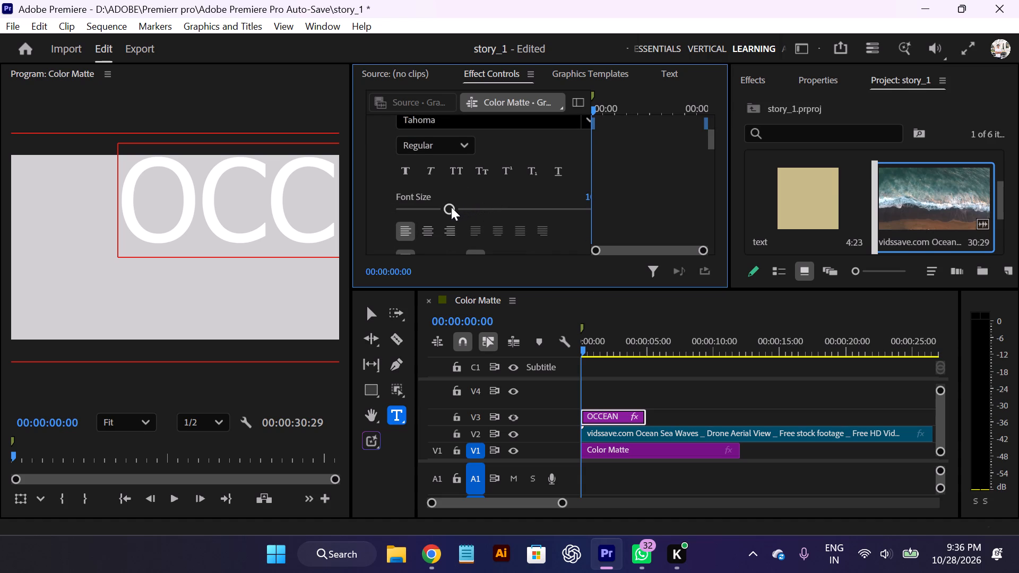
left_click_drag(450, 207, 448, 213)
key("ctrl+a")
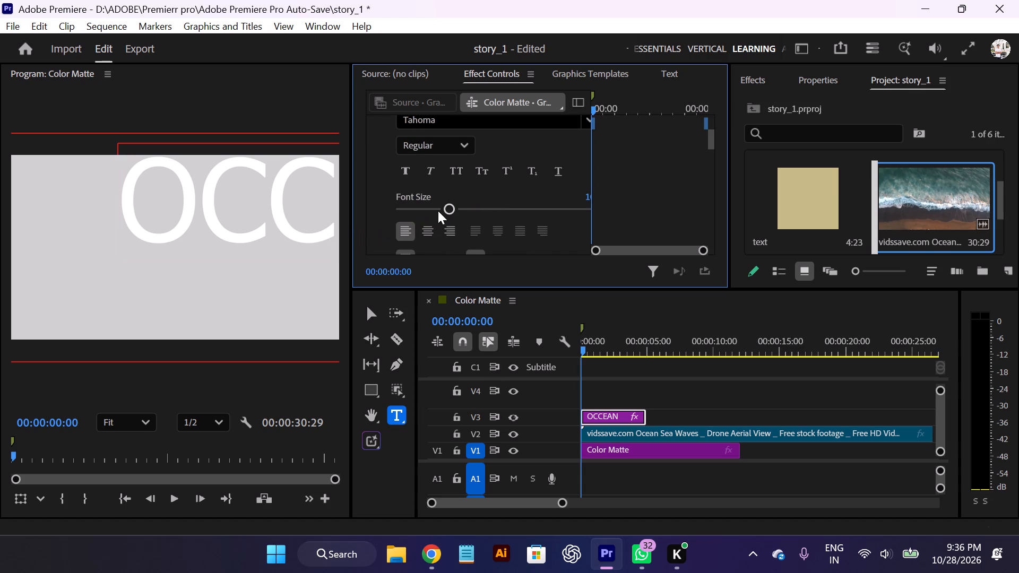
left_click_drag(449, 210, 422, 213)
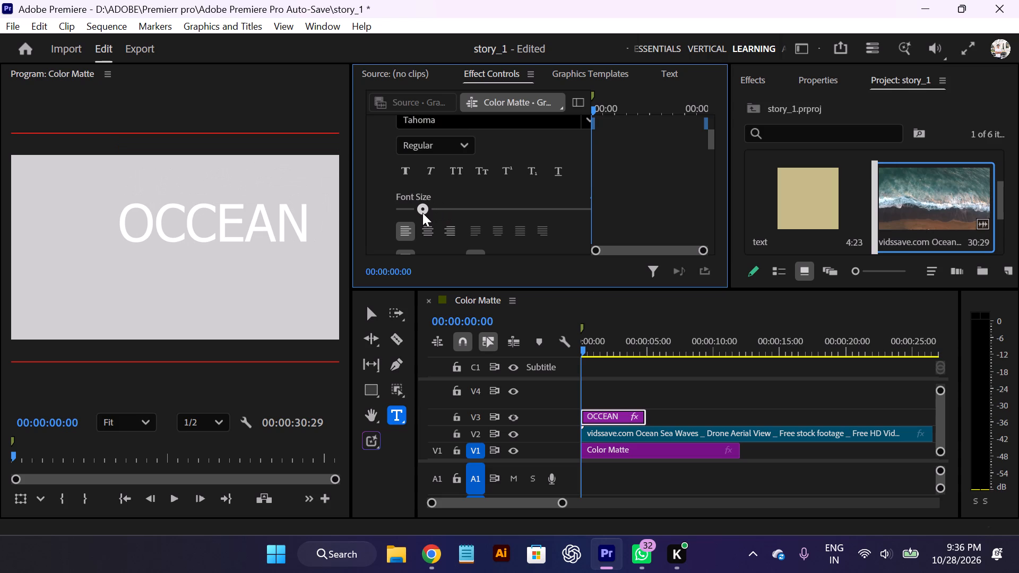
left_click_drag(422, 213, 434, 211)
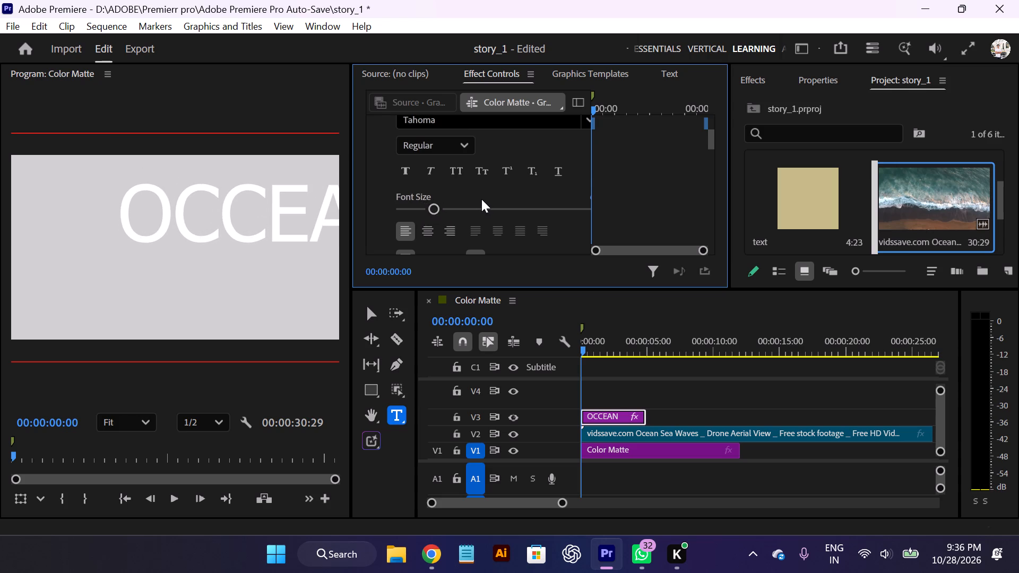
Move the OCCEAN text to position 839, 547 so the whole word fits inside the frame.
scroll(483, 199, "up", 5)
scroll(485, 198, "down", 14)
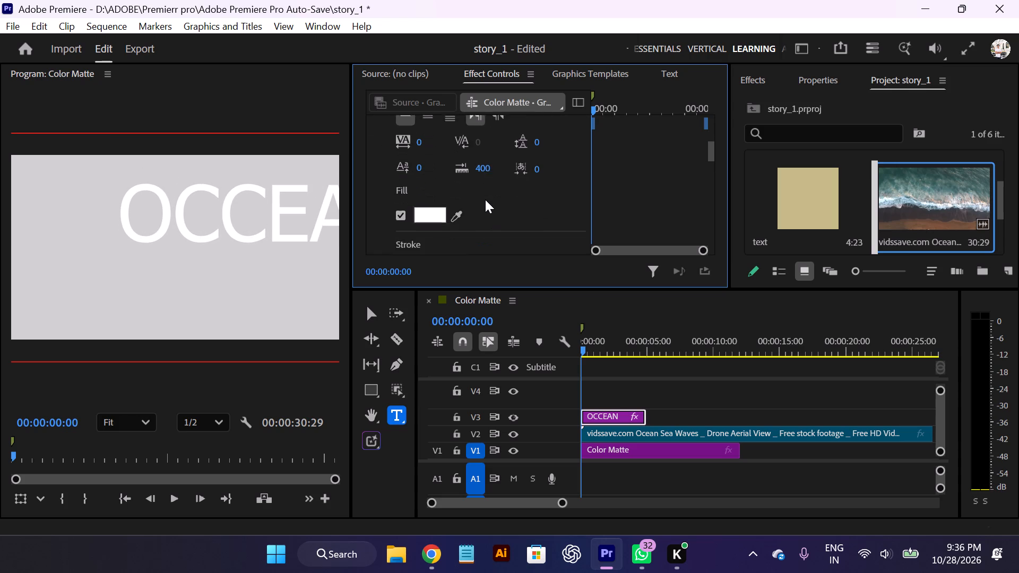
scroll(485, 199, "down", 12)
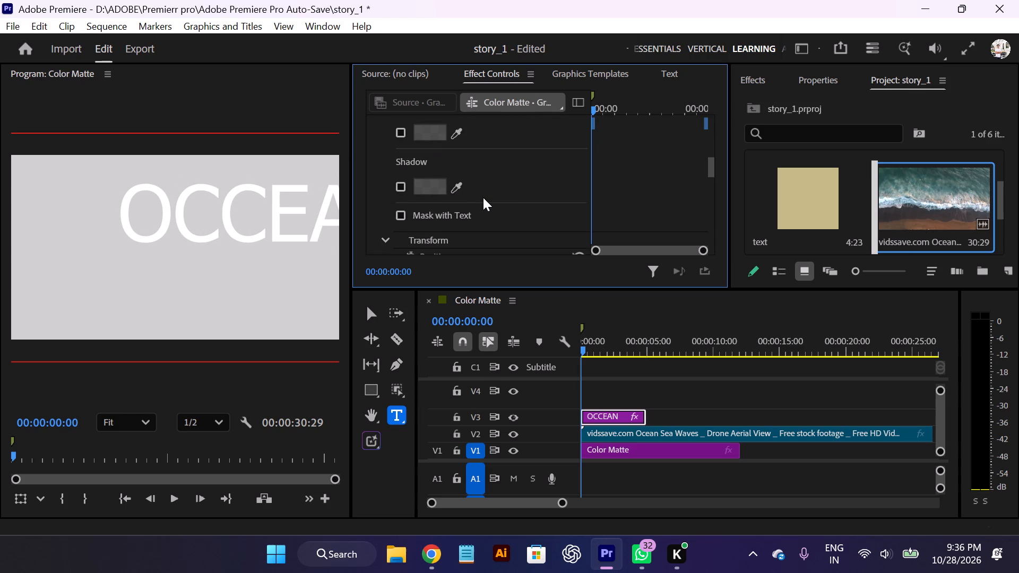
scroll(483, 197, "down", 6)
left_click_drag(479, 162, 422, 176)
left_click_drag(526, 160, 538, 166)
Set the OCCEAN text's Tahoma font style to Bold.
scroll(575, 164, "up", 7)
scroll(491, 179, "up", 9)
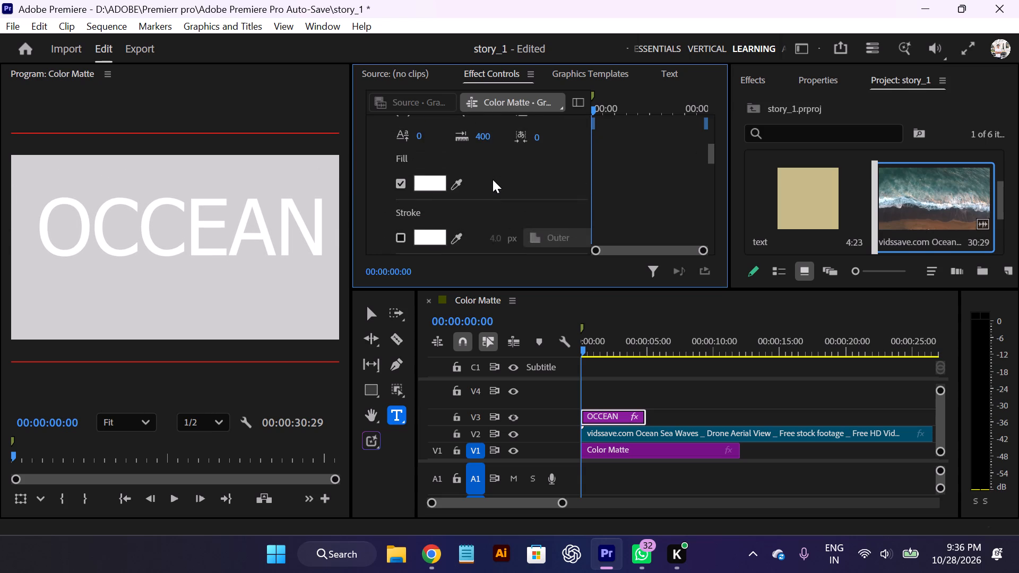
scroll(493, 179, "up", 14)
left_click(468, 193)
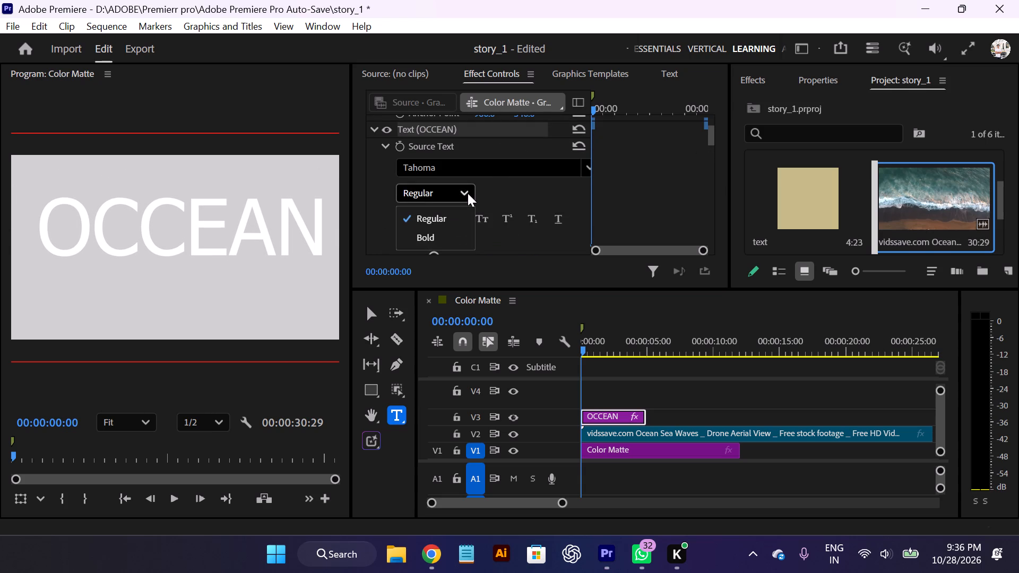
left_click(445, 238)
Scale the bold OCCEAN text to 94 and centre it in the frame, with its horizontal position at 822.
scroll(615, 216, "down", 15)
scroll(482, 185, "down", 15)
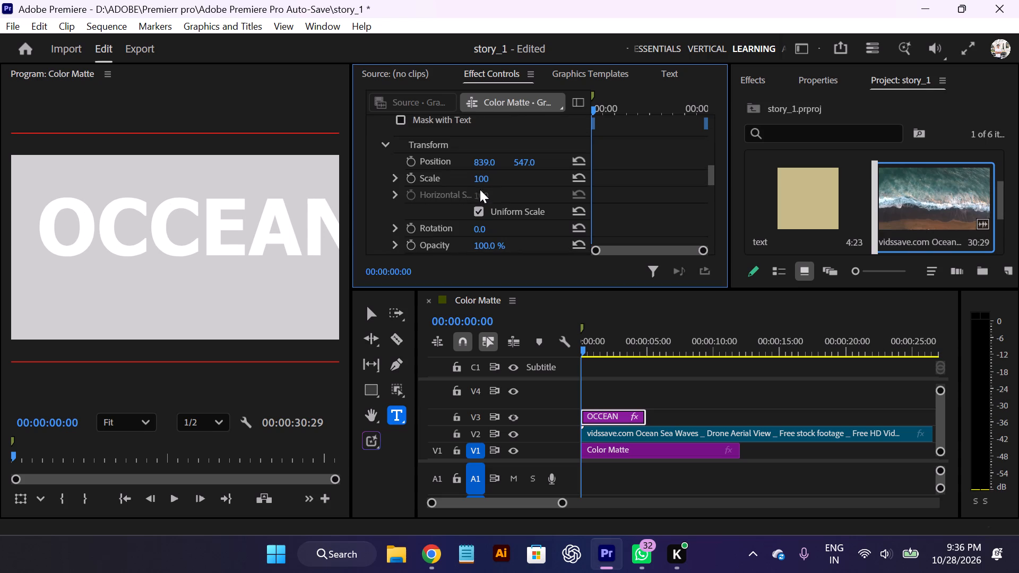
left_click_drag(486, 165, 474, 169)
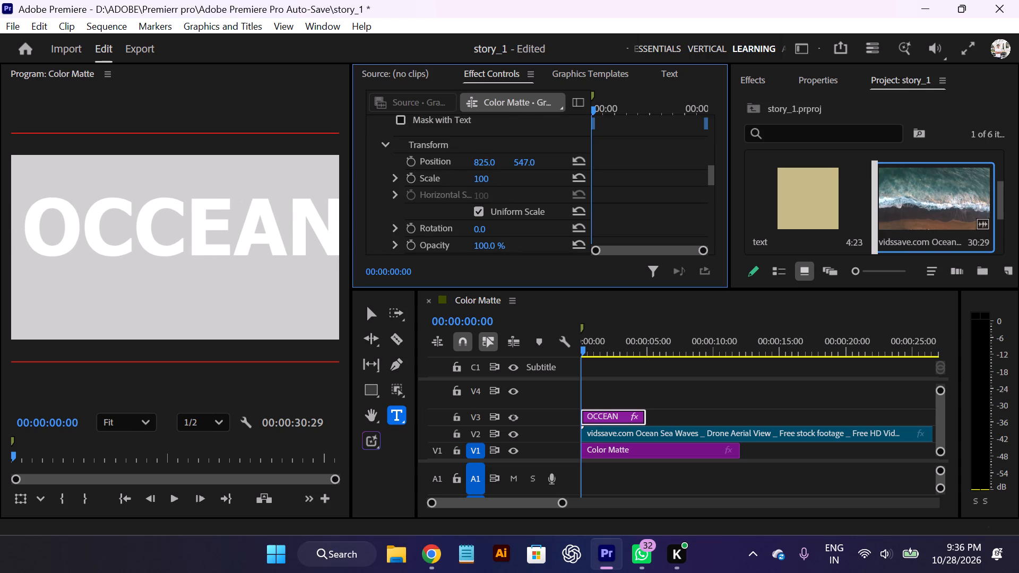
left_click_drag(474, 169, 469, 171)
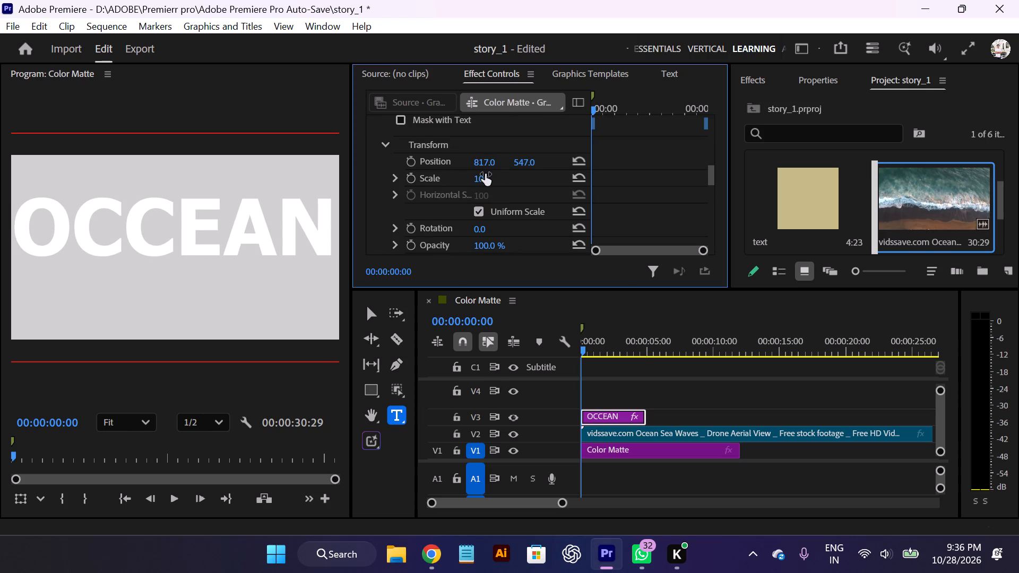
left_click(483, 179)
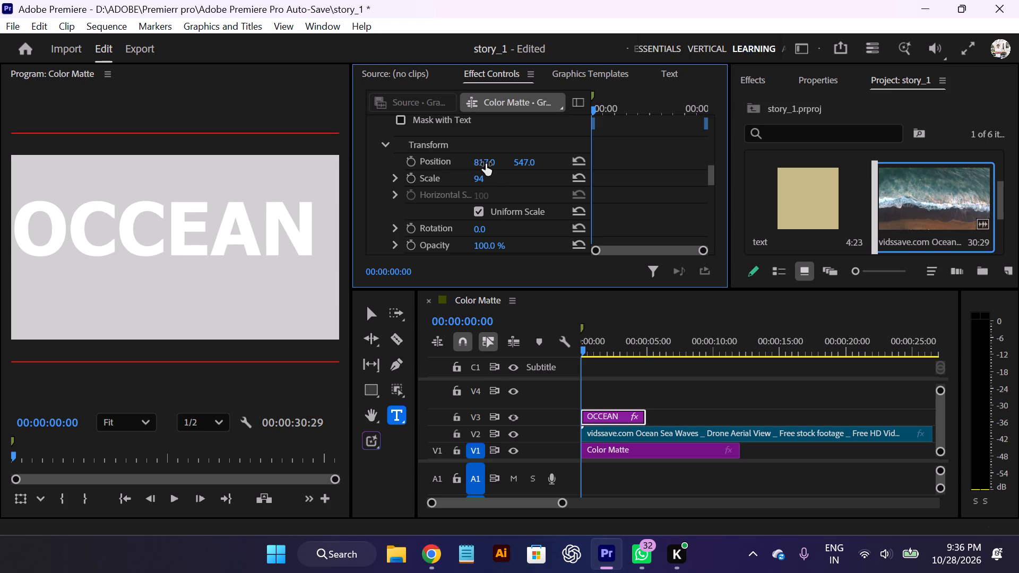
left_click_drag(486, 164, 493, 166)
left_click_drag(520, 158, 514, 159)
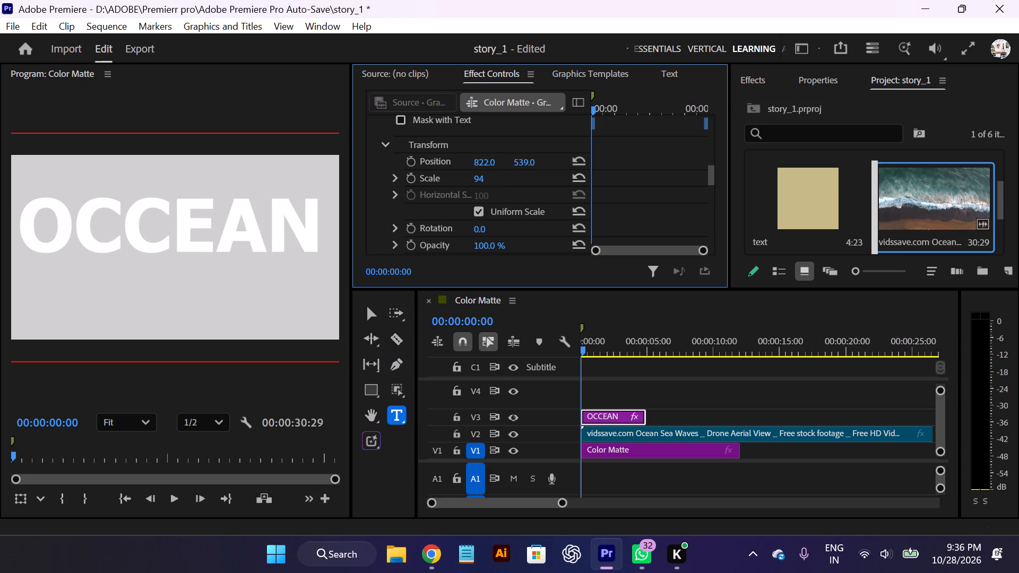
left_click_drag(514, 159, 537, 162)
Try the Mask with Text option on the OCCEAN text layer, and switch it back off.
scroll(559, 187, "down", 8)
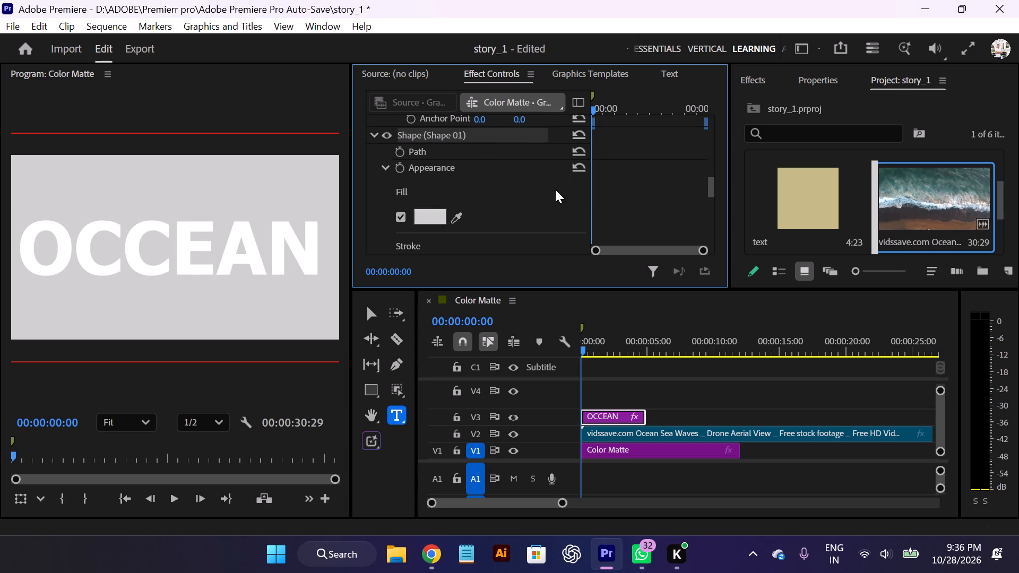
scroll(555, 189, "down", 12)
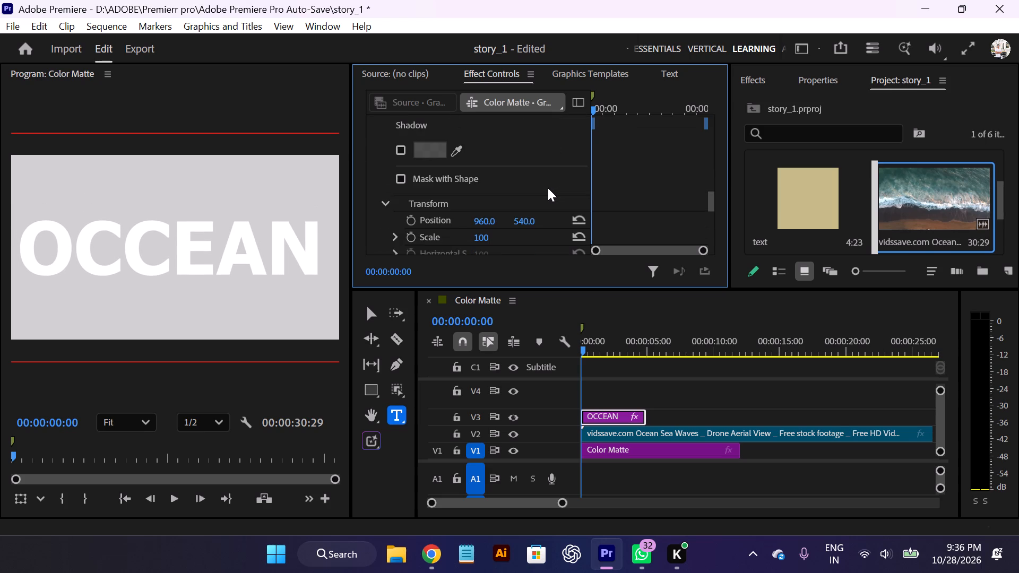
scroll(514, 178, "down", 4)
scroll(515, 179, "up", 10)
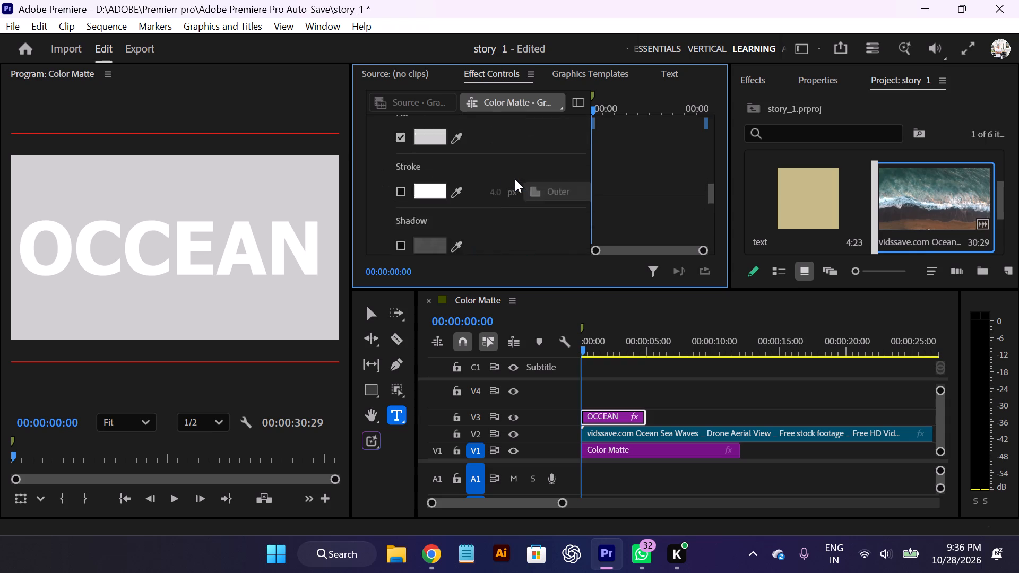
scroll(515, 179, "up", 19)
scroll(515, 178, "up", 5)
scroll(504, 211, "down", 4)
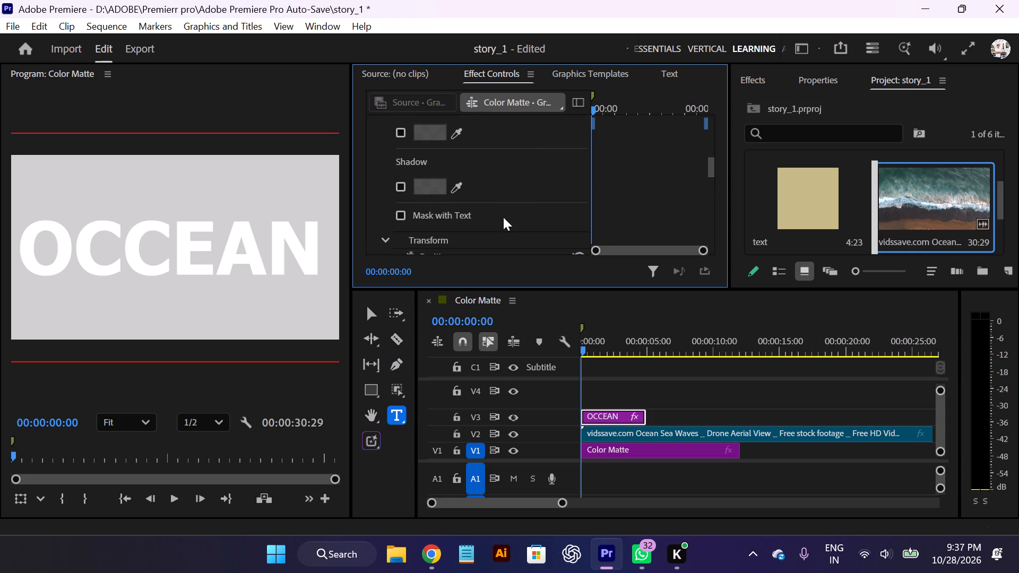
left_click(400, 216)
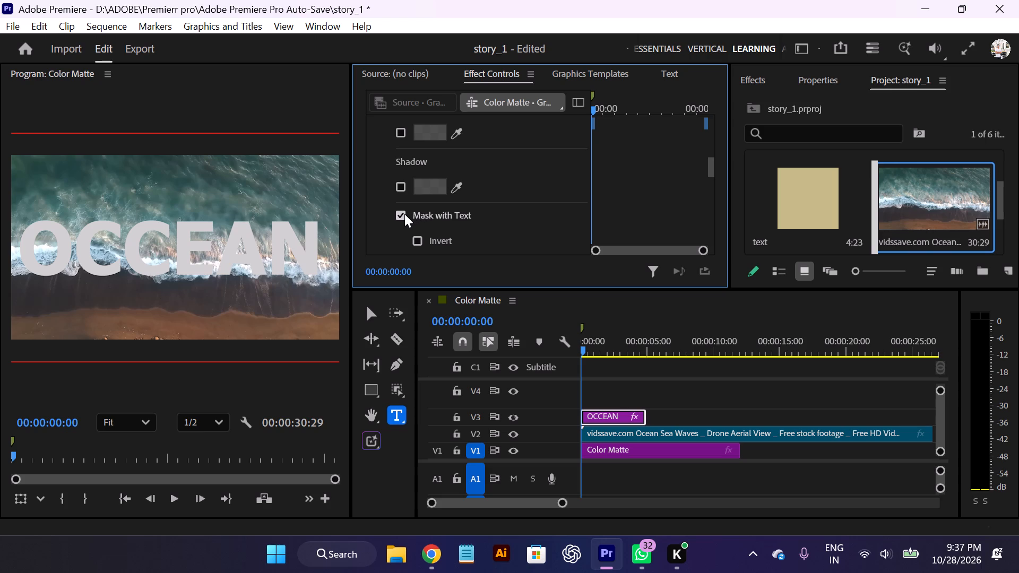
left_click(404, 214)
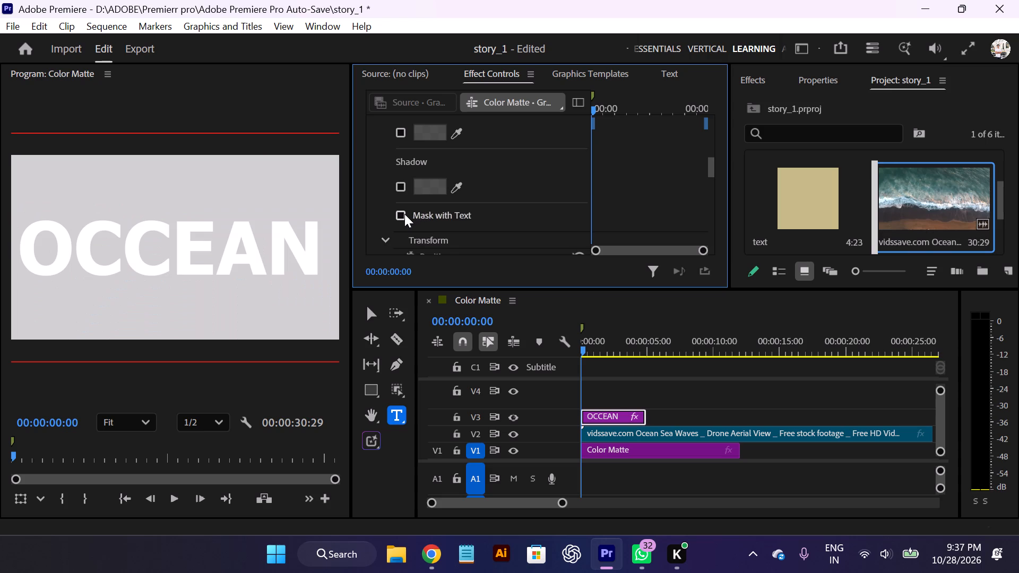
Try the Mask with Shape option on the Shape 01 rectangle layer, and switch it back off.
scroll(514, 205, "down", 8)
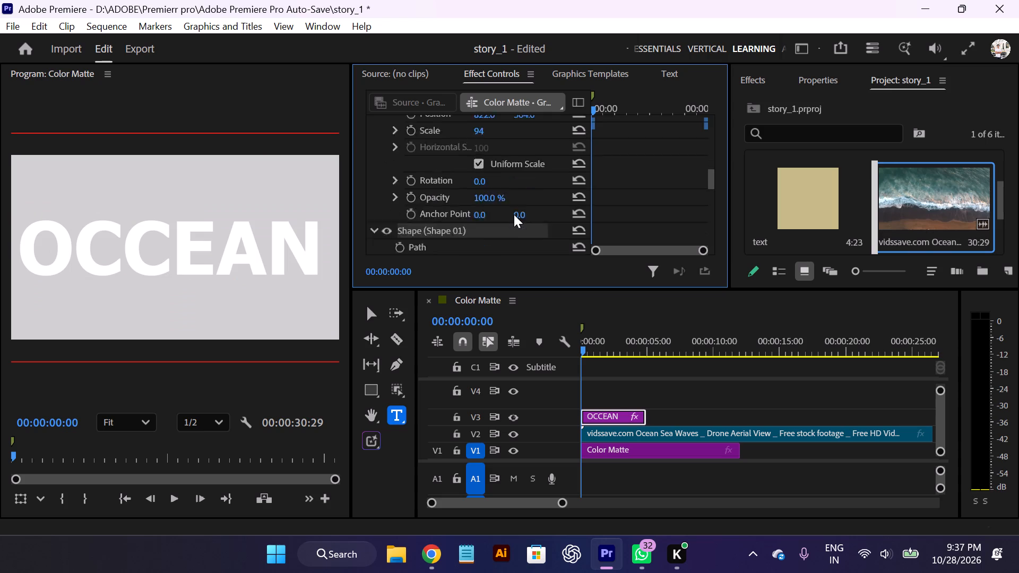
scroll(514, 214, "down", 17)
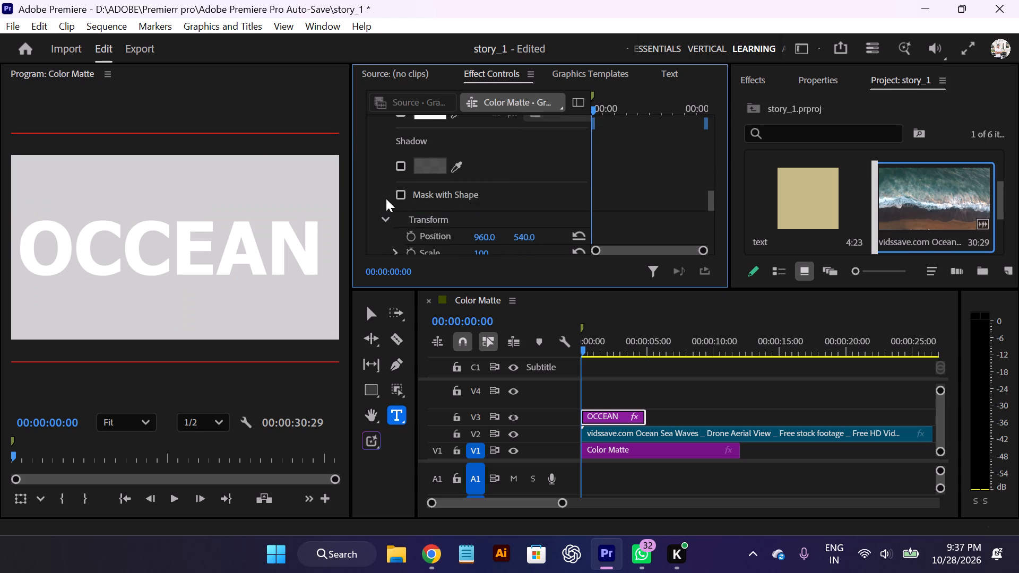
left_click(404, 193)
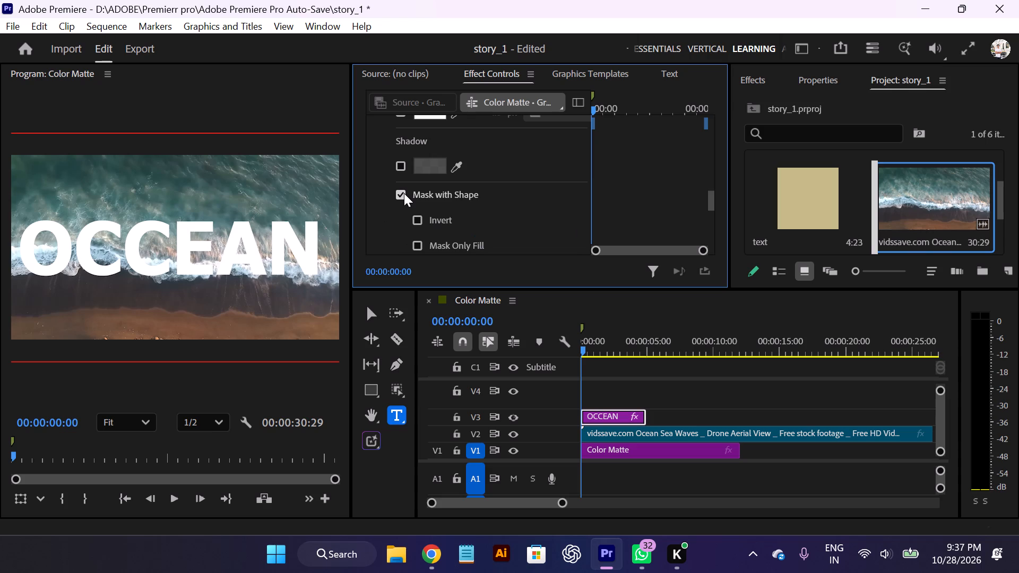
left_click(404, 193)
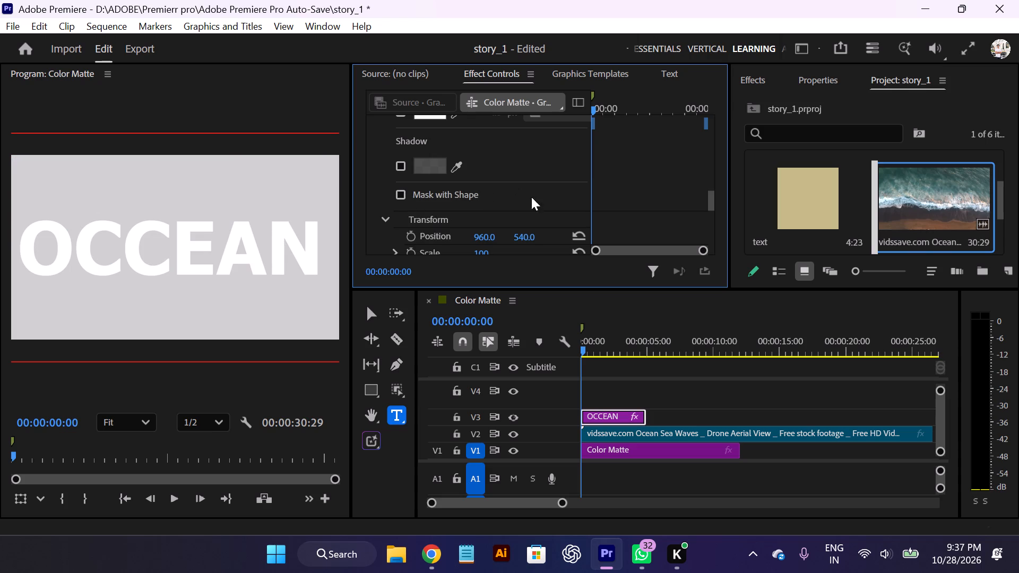
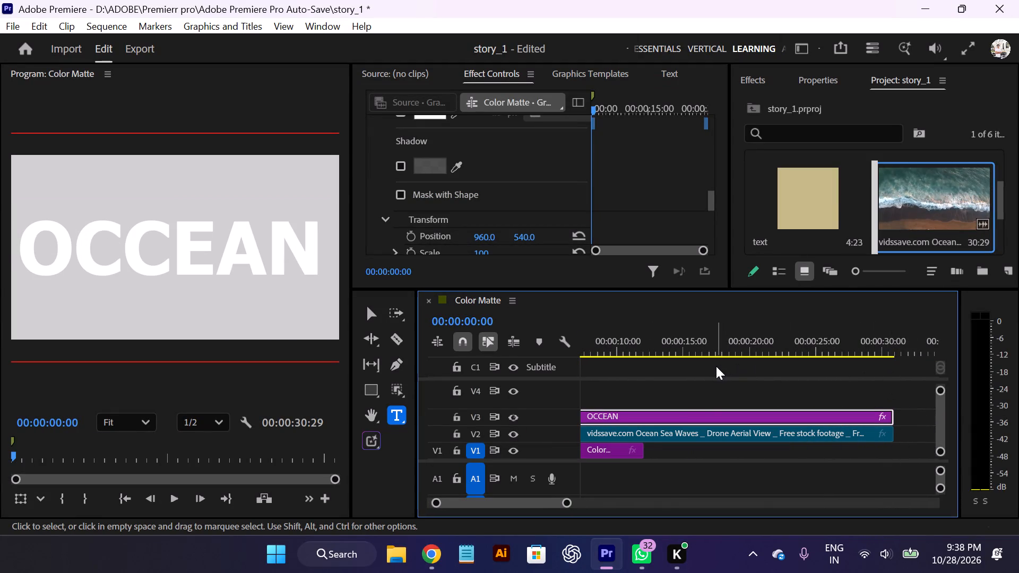
Split the OCCEAN graphic and the ocean footage at about 00:00:15:08 and delete the portions after the cut.
key("c")
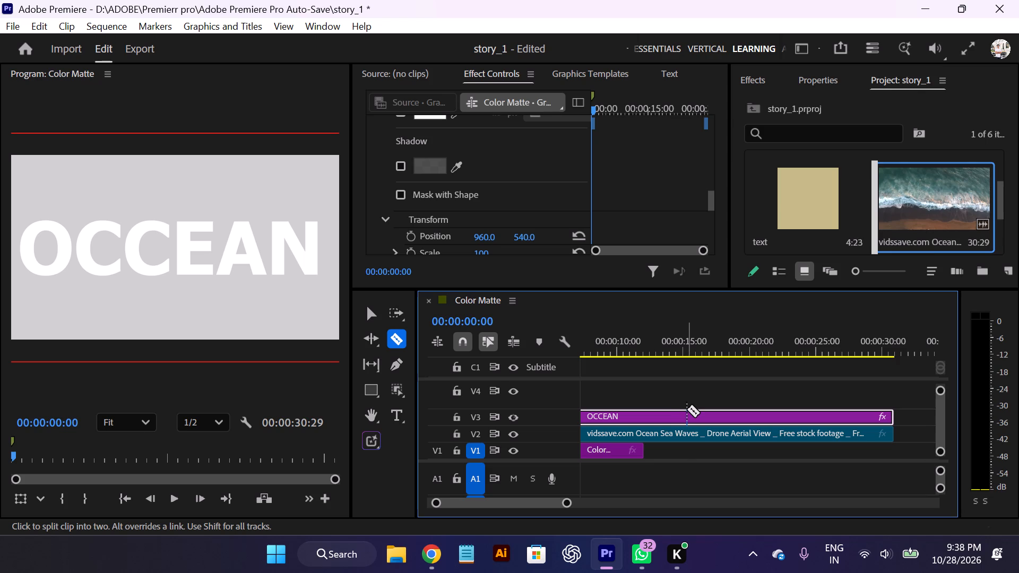
left_click(687, 409)
left_click(689, 429)
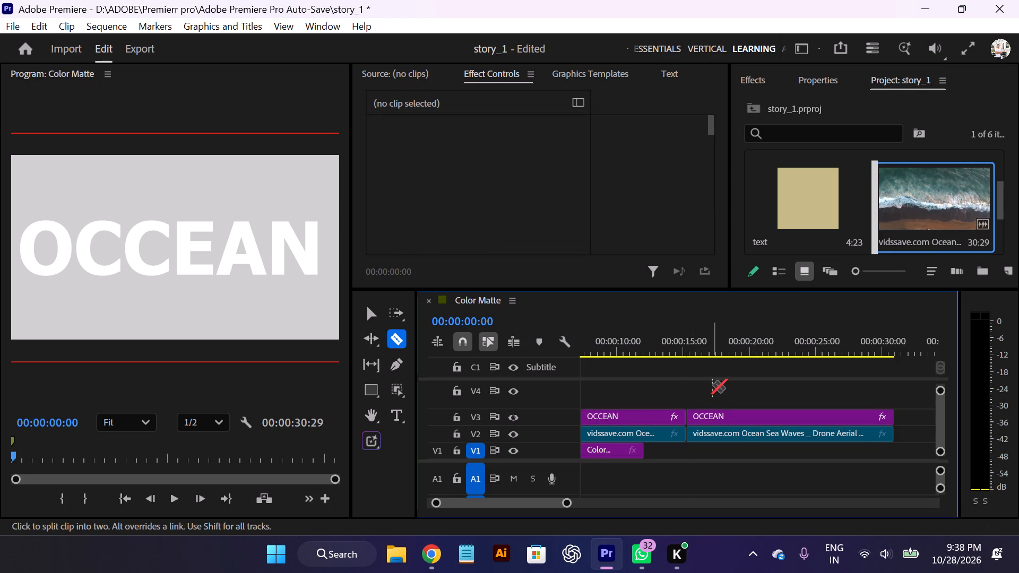
key("v")
left_click_drag(711, 388, 738, 458)
key("Delete")
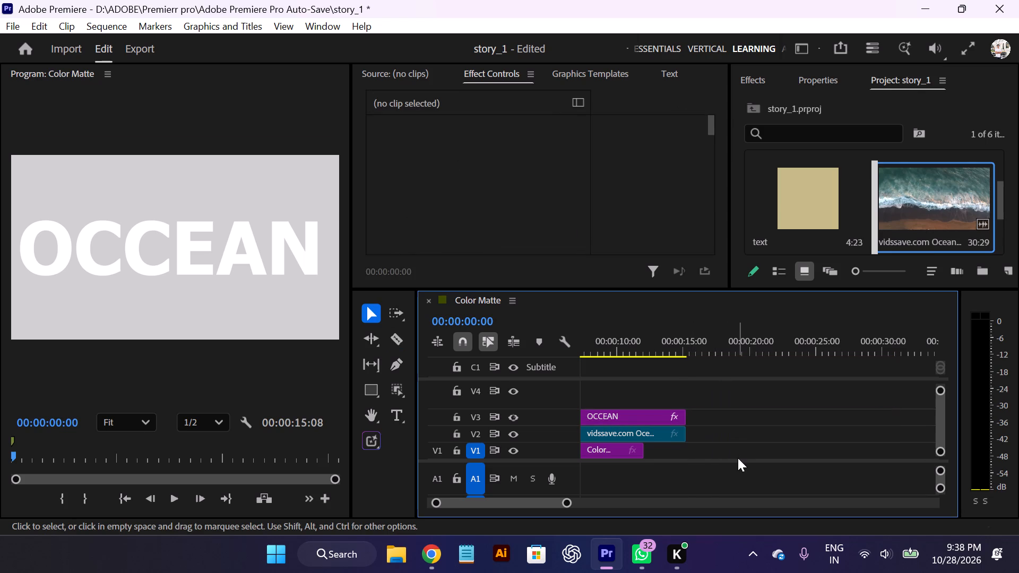
Extend the Color Matte clip on V1 to end together with the shortened OCCEAN and footage clips.
scroll(739, 458, "down", 7)
scroll(740, 459, "up", 13)
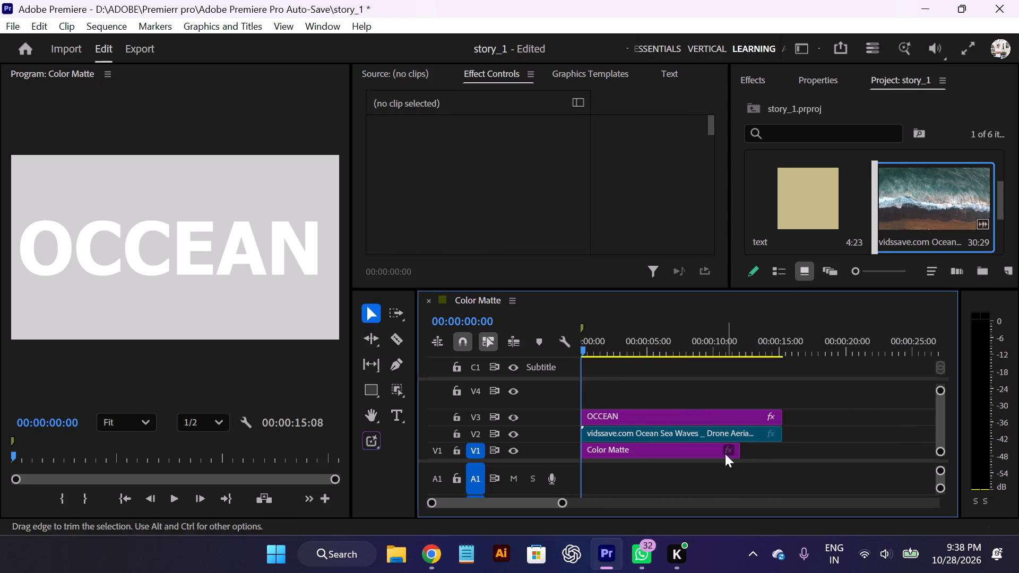
left_click_drag(740, 455, 788, 457)
scroll(835, 440, "up", 4)
scroll(836, 439, "down", 5)
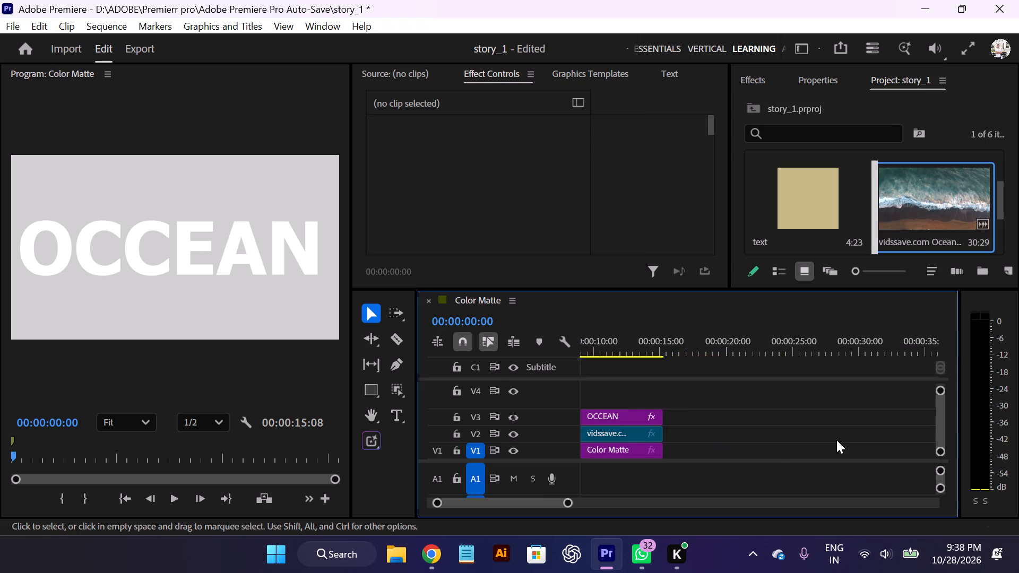
scroll(836, 440, "up", 9)
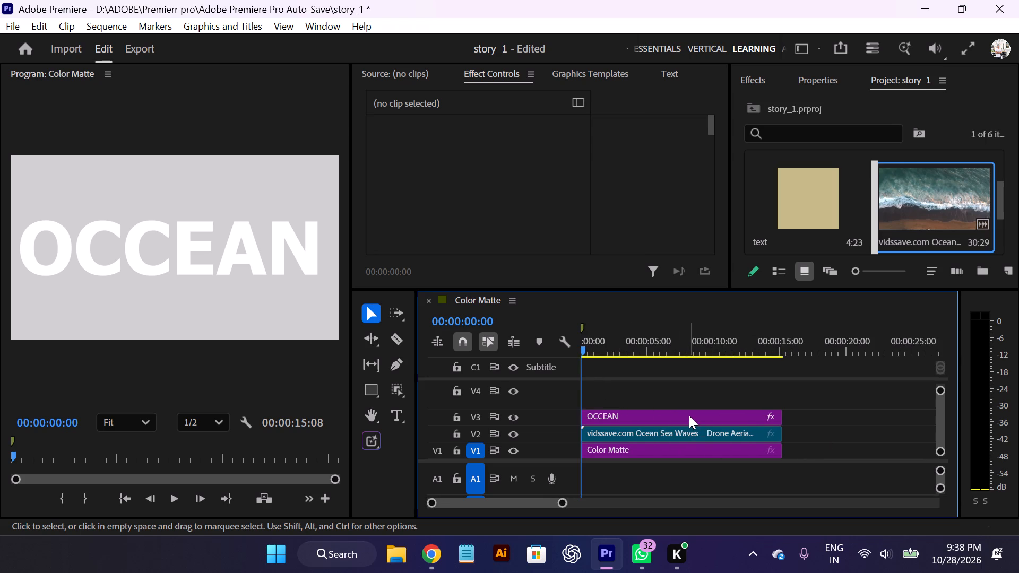
Enable Mask with Text with Invert on the OCCEAN text layer so the ocean footage shows through the letters.
left_click(689, 415)
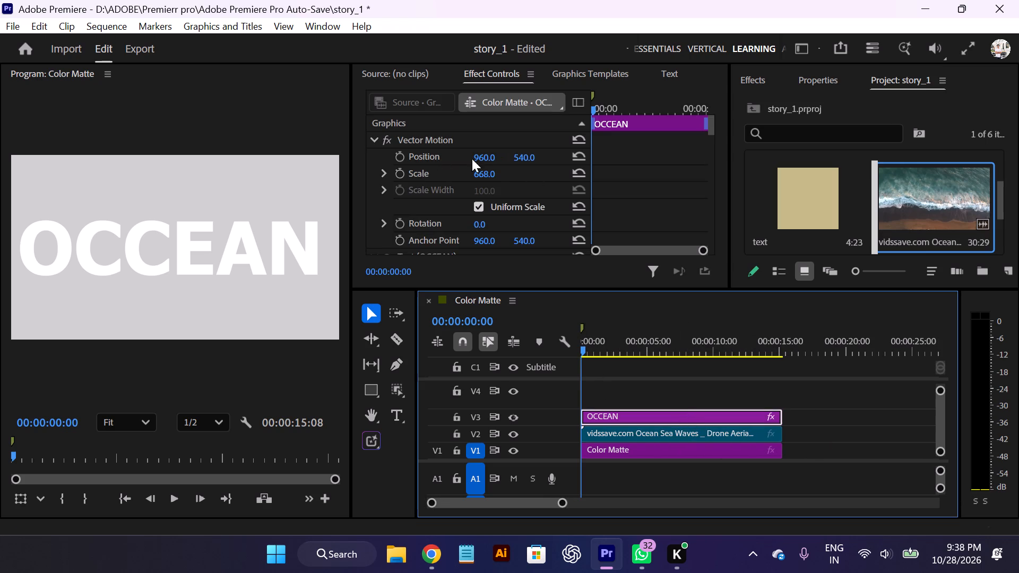
scroll(493, 172, "down", 10)
scroll(494, 183, "up", 1)
scroll(494, 184, "down", 5)
scroll(494, 188, "up", 1)
scroll(494, 192, "down", 4)
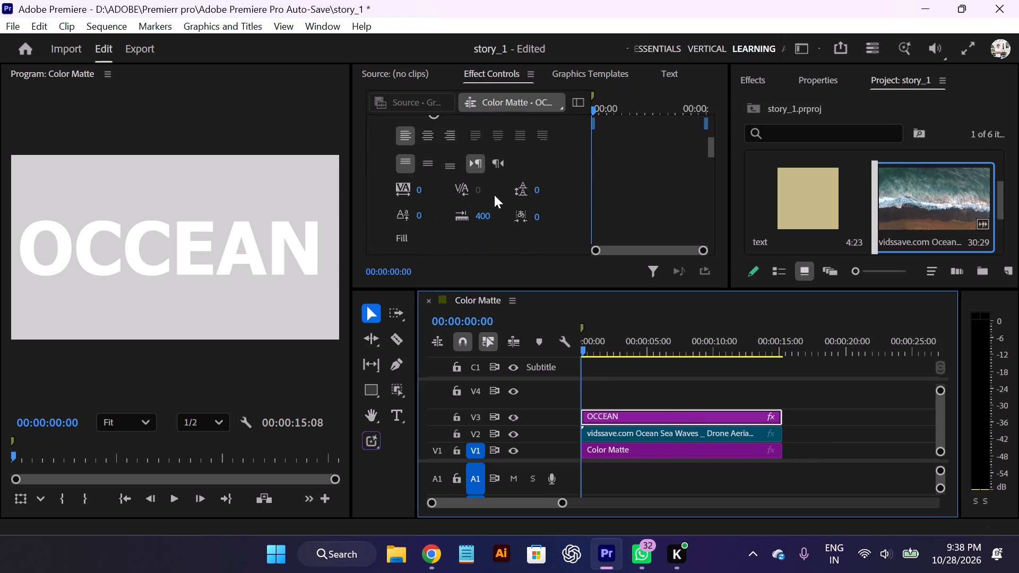
scroll(494, 195, "down", 18)
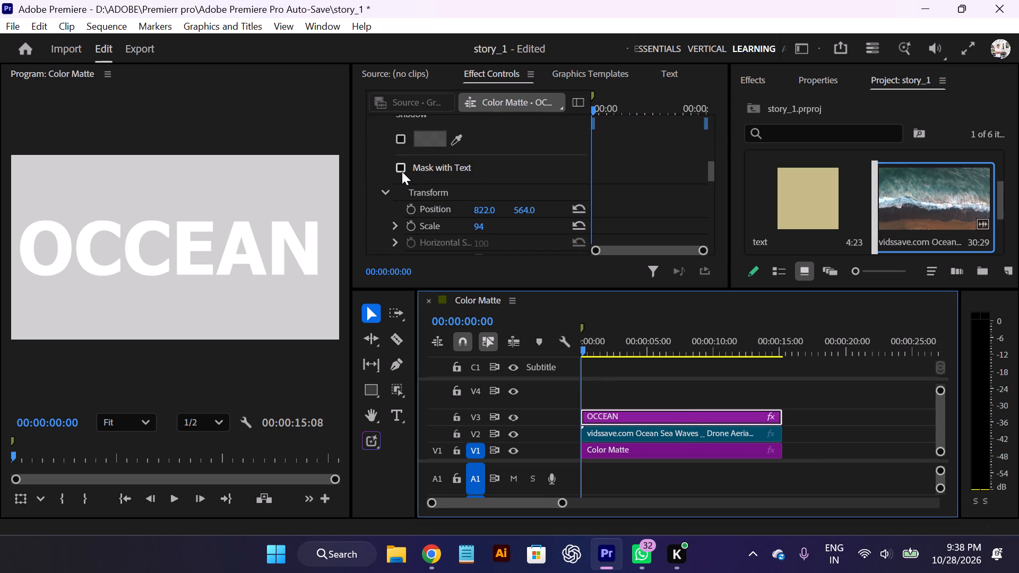
left_click(402, 171)
left_click(418, 194)
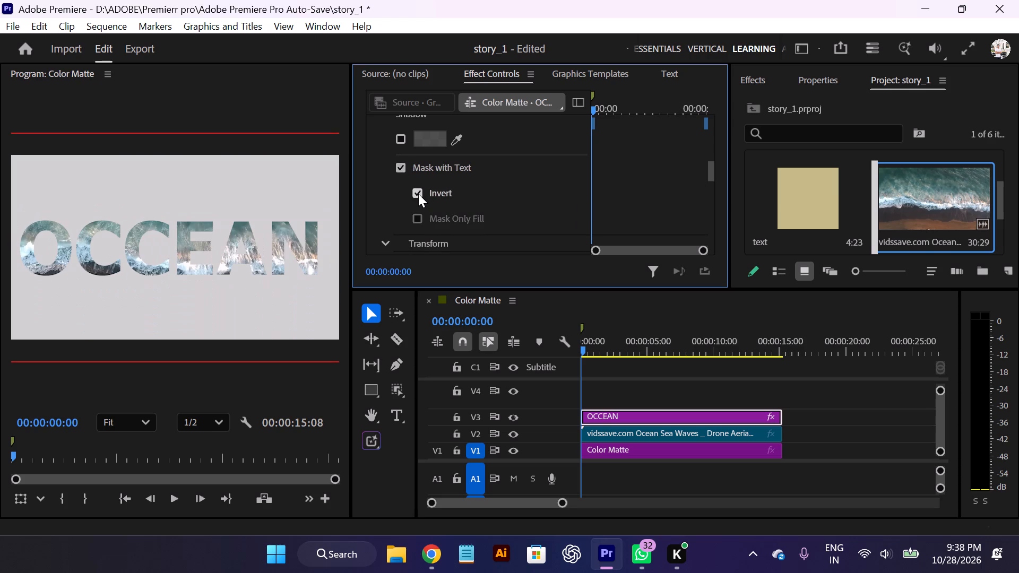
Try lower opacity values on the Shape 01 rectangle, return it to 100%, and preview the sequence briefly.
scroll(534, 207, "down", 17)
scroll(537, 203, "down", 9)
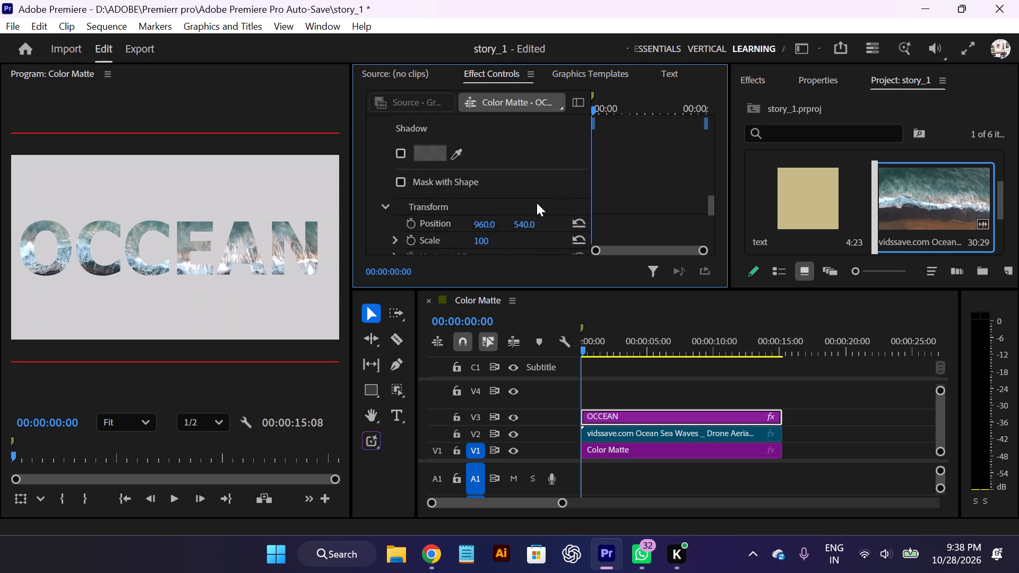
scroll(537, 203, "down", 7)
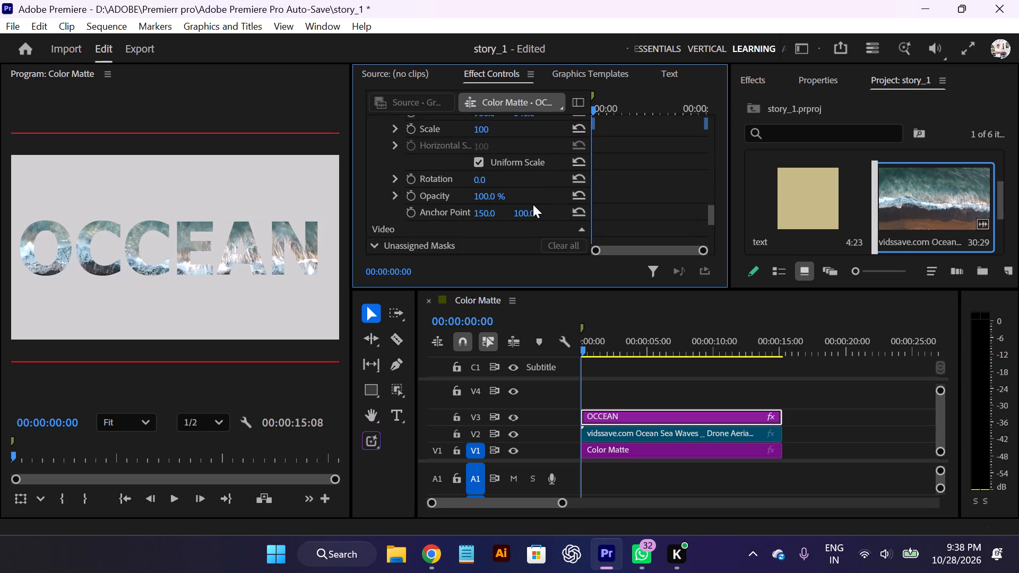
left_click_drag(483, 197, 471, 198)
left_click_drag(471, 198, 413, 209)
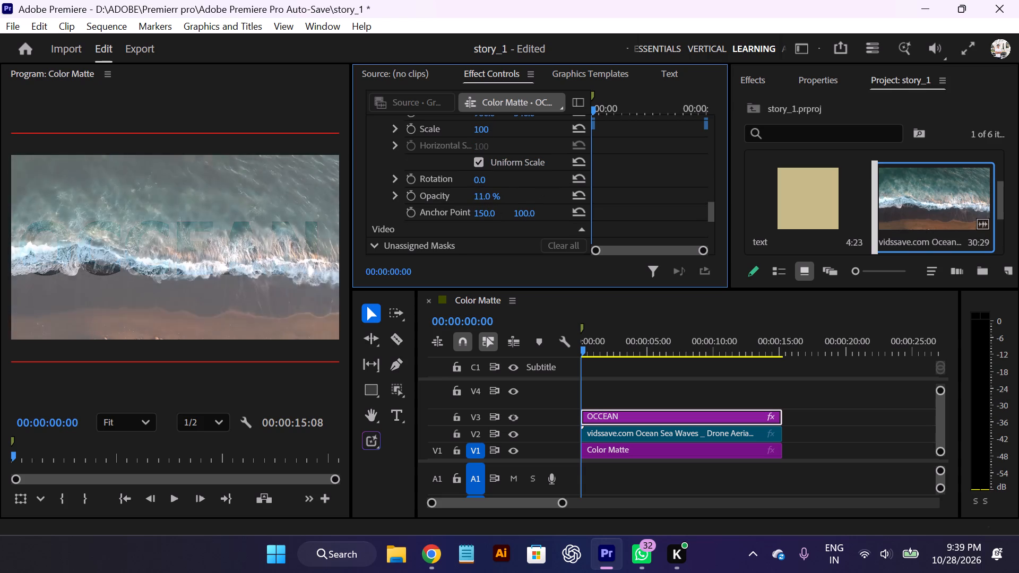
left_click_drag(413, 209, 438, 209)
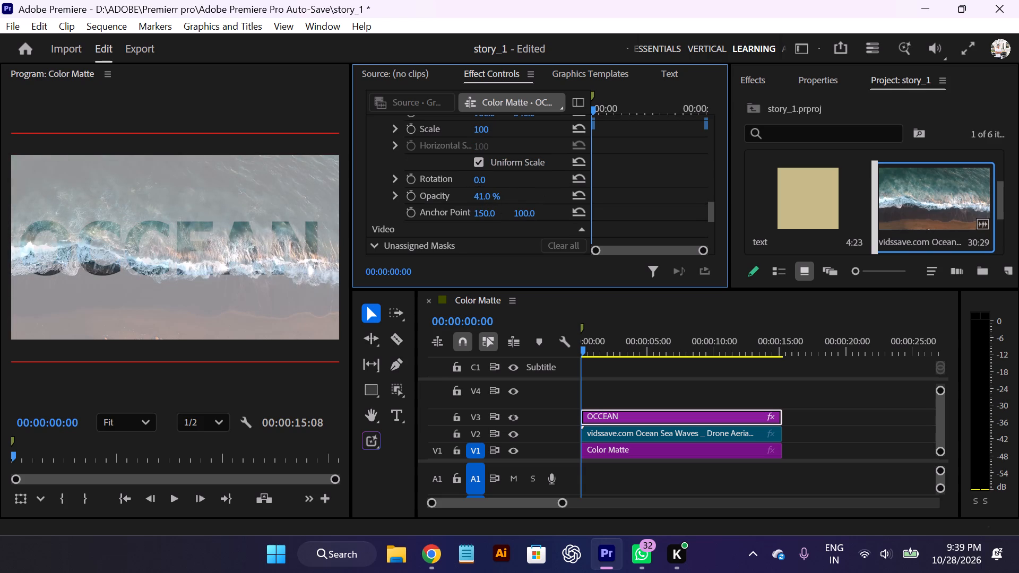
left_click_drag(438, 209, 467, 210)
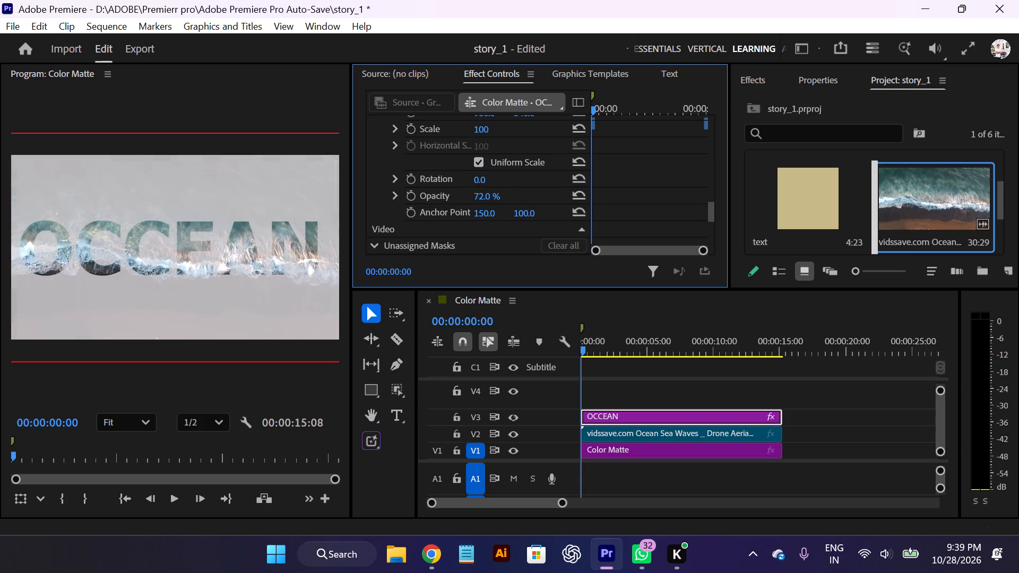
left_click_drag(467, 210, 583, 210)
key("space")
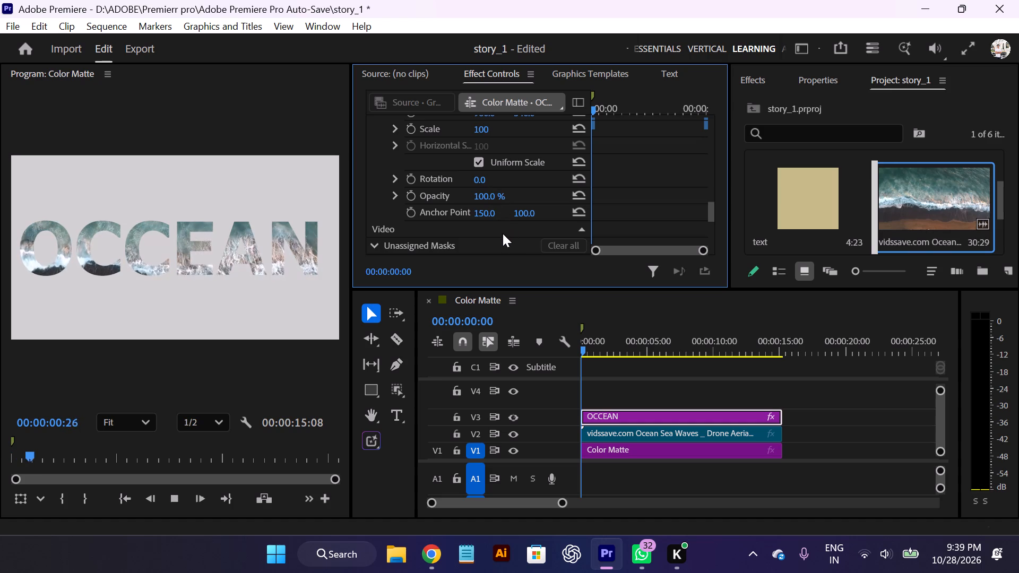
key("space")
Lower the Shape 01 rectangle's opacity to 42% and play the sequence to check the look.
left_click_drag(479, 195, 470, 195)
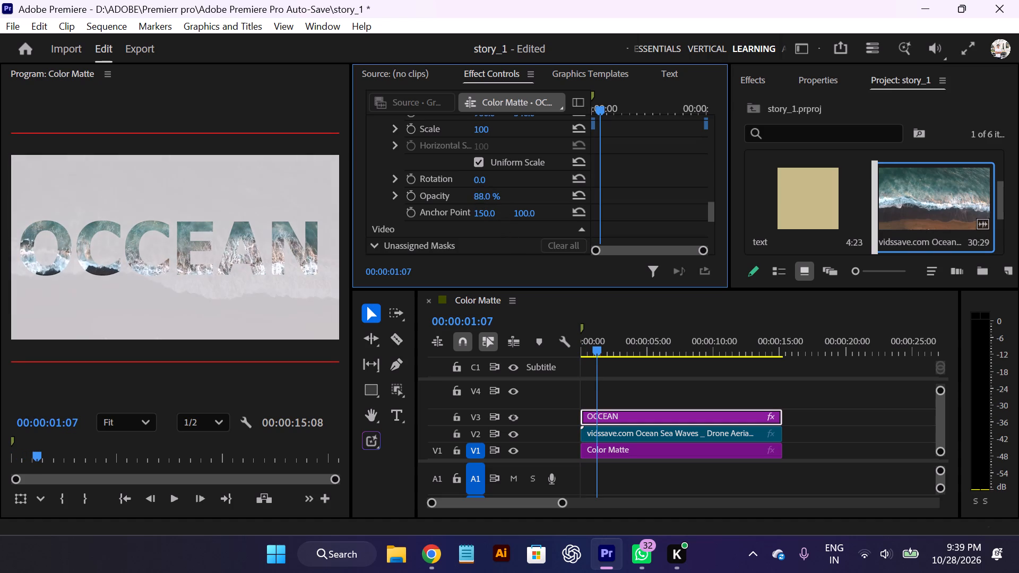
left_click_drag(470, 195, 423, 195)
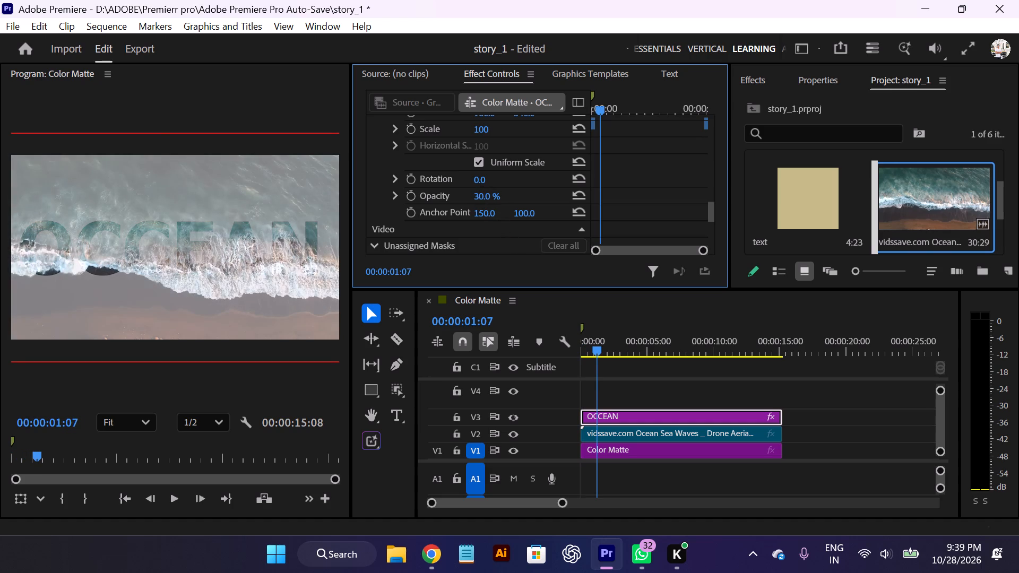
left_click_drag(423, 195, 431, 194)
key("space")
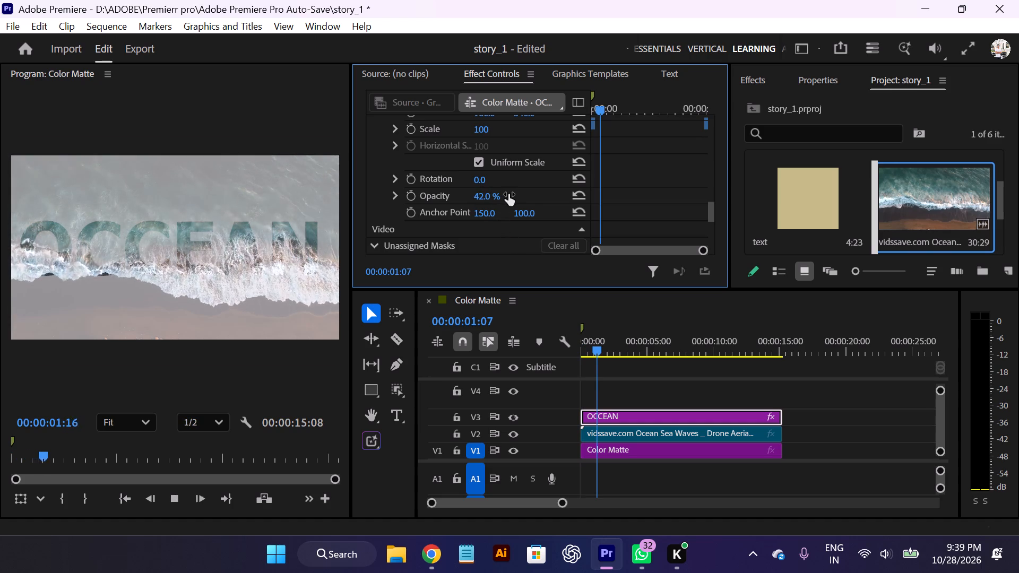
key("space")
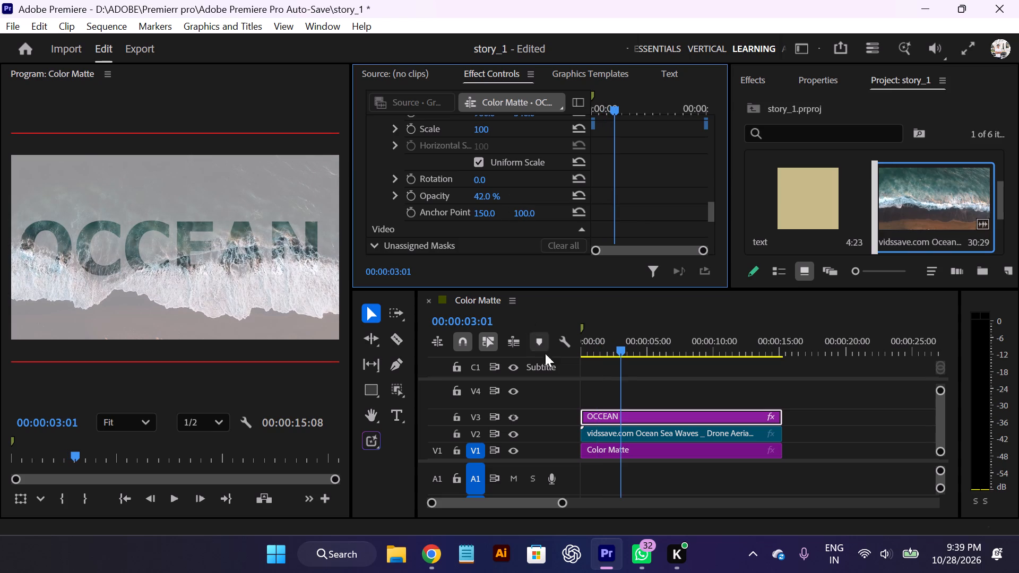
Switch to Chrome and review the Pinterest Video in Text tutorial's text, masking and final result sections, and return to Premiere.
left_click(428, 559)
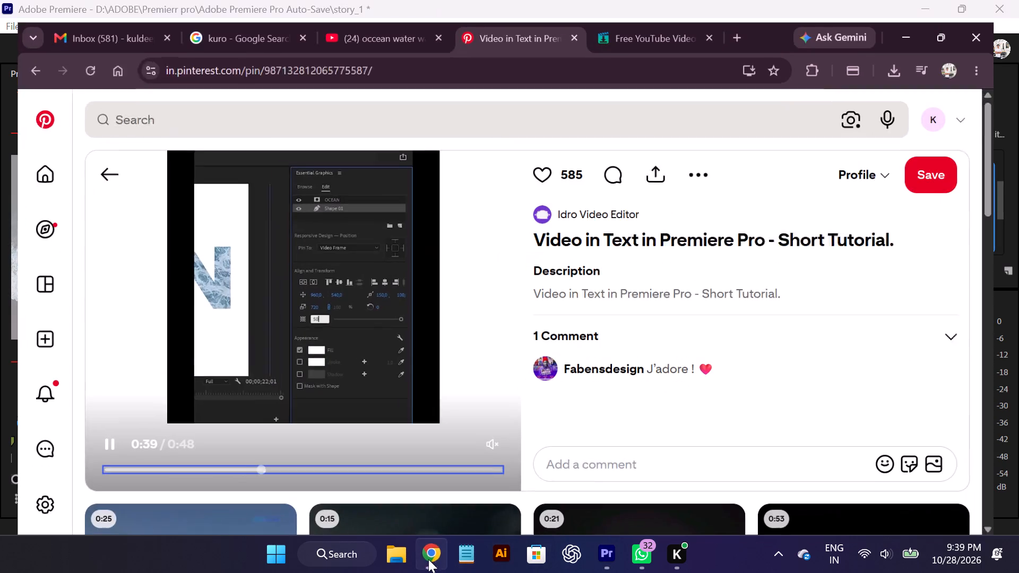
key("space")
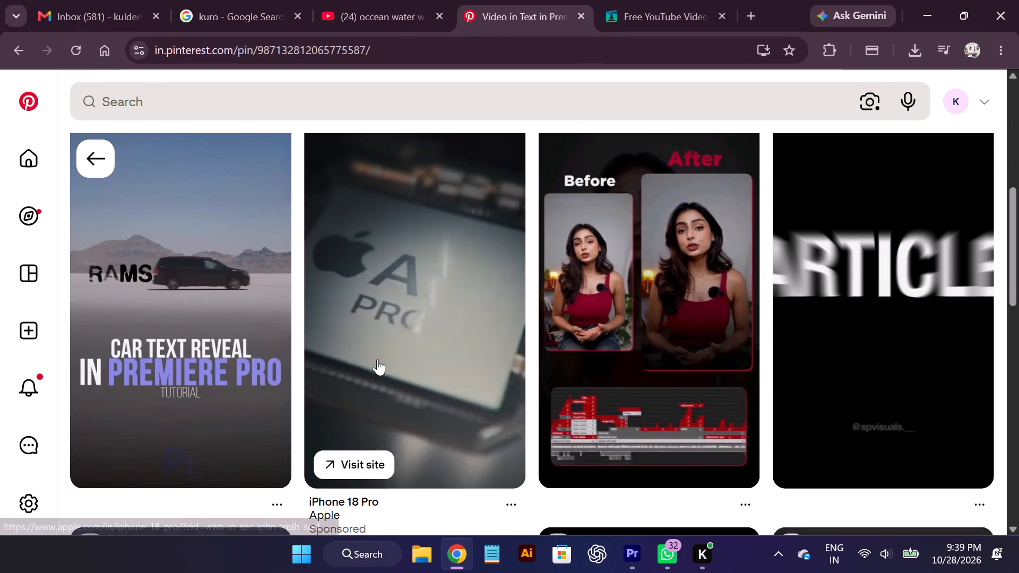
scroll(524, 357, "up", 7)
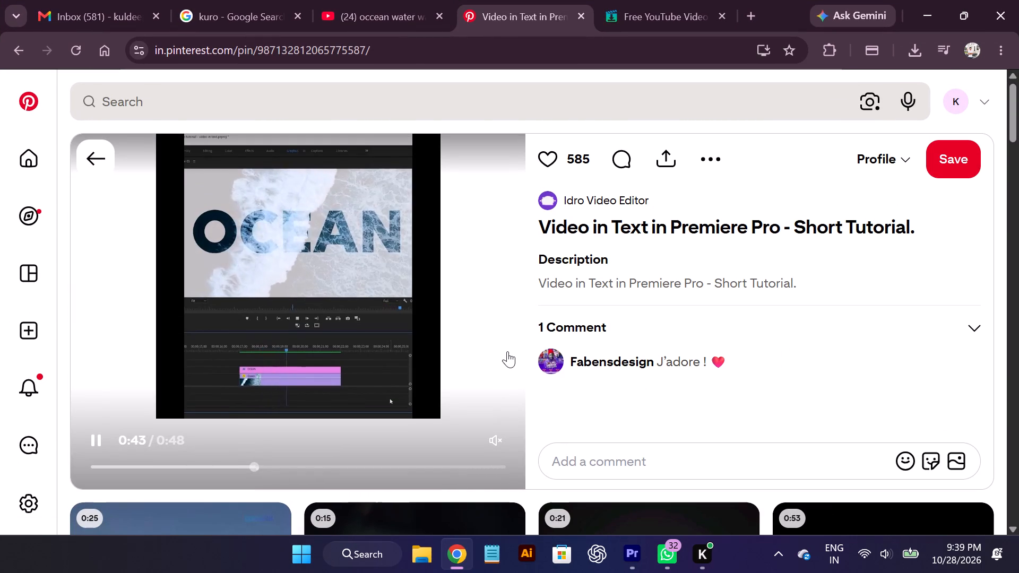
key("space")
scroll(322, 389, "up", 7)
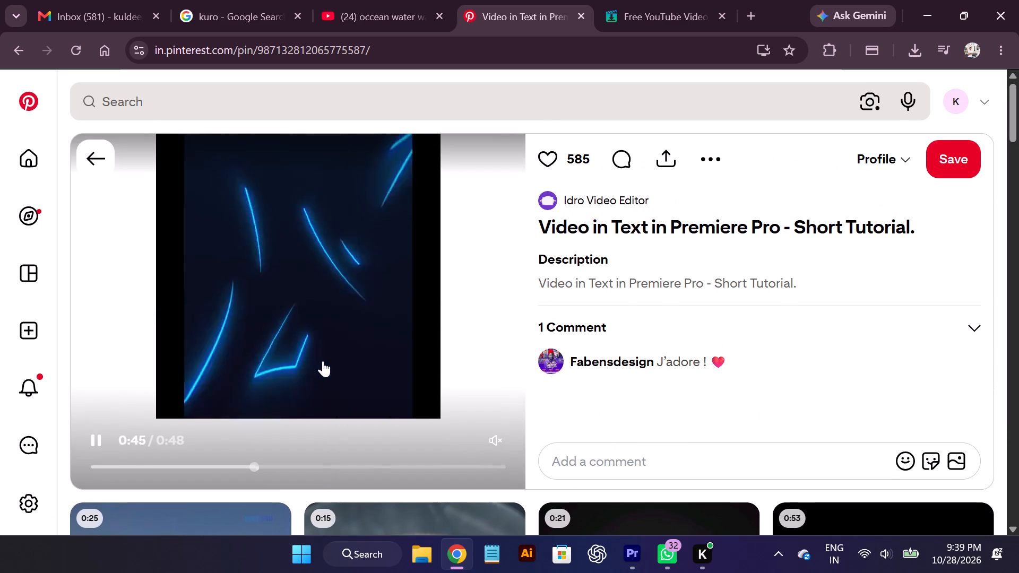
scroll(323, 360, "up", 4)
left_click(219, 471)
left_click(225, 465)
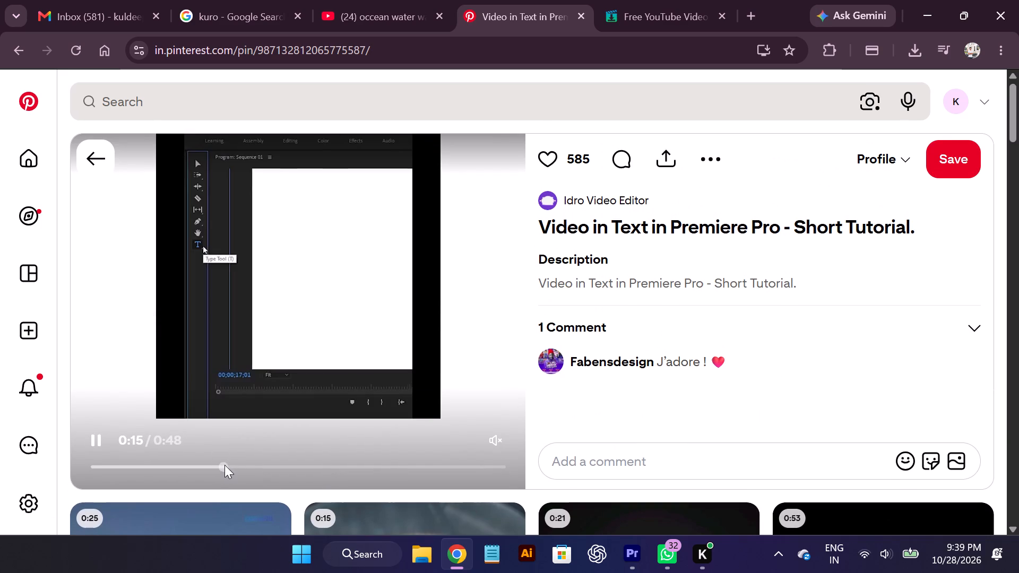
left_click_drag(251, 466, 280, 471)
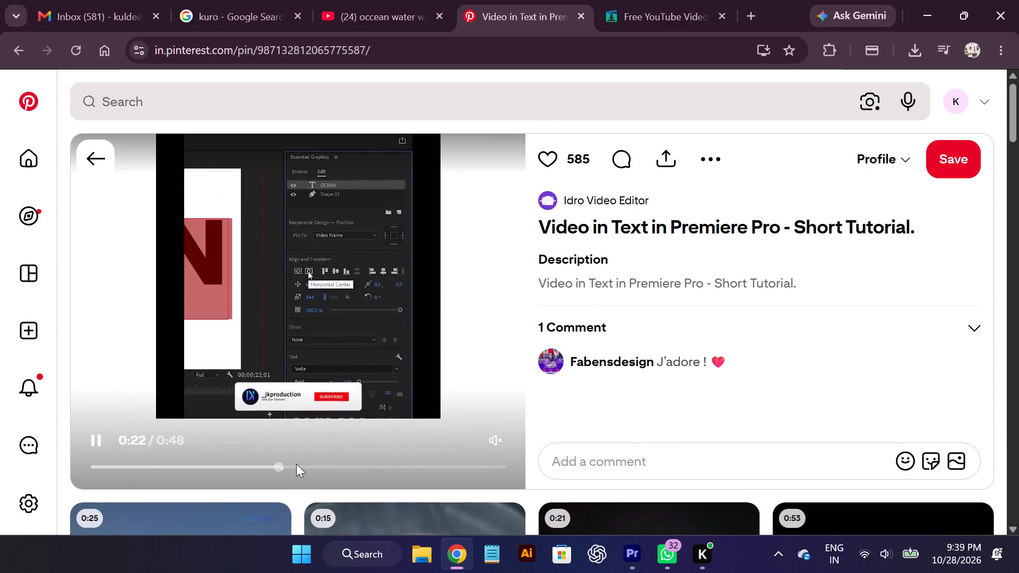
left_click_drag(300, 465, 322, 466)
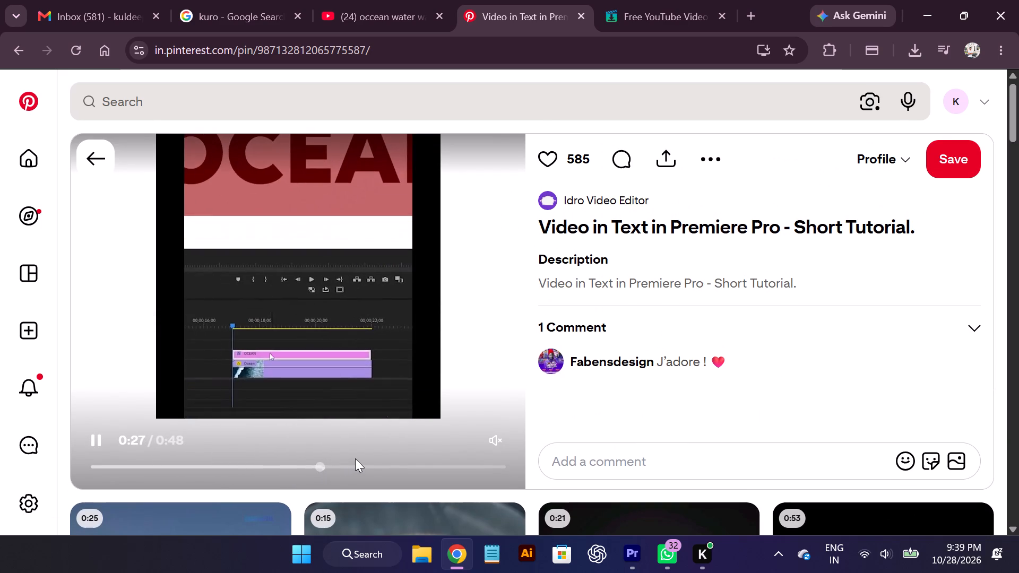
left_click(367, 467)
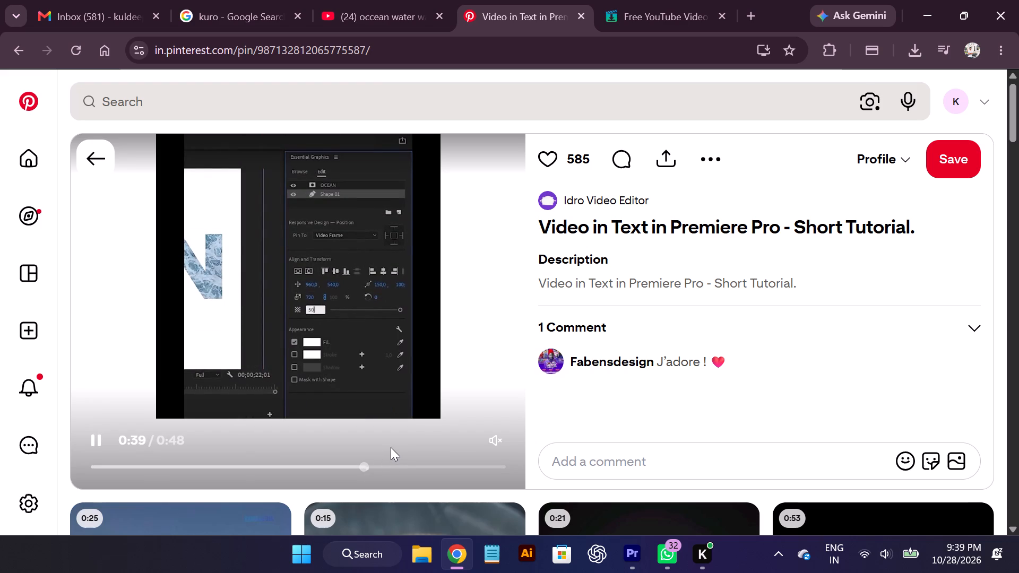
left_click(918, 2)
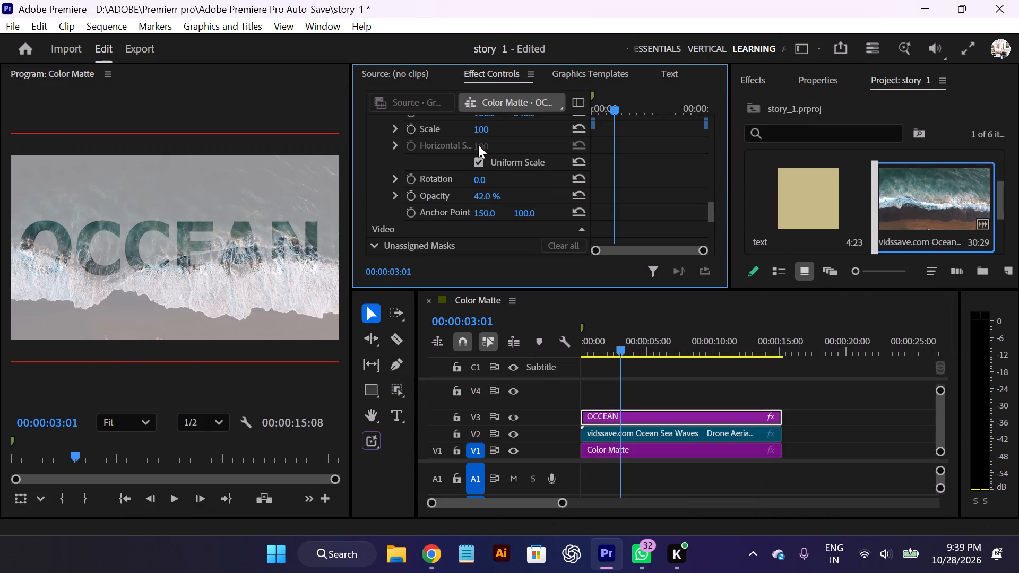
Change the Shape 01 rectangle's fill to white by sampling the white stroke swatch with the eyedropper.
scroll(488, 171, "down", 8)
scroll(528, 248, "down", 6)
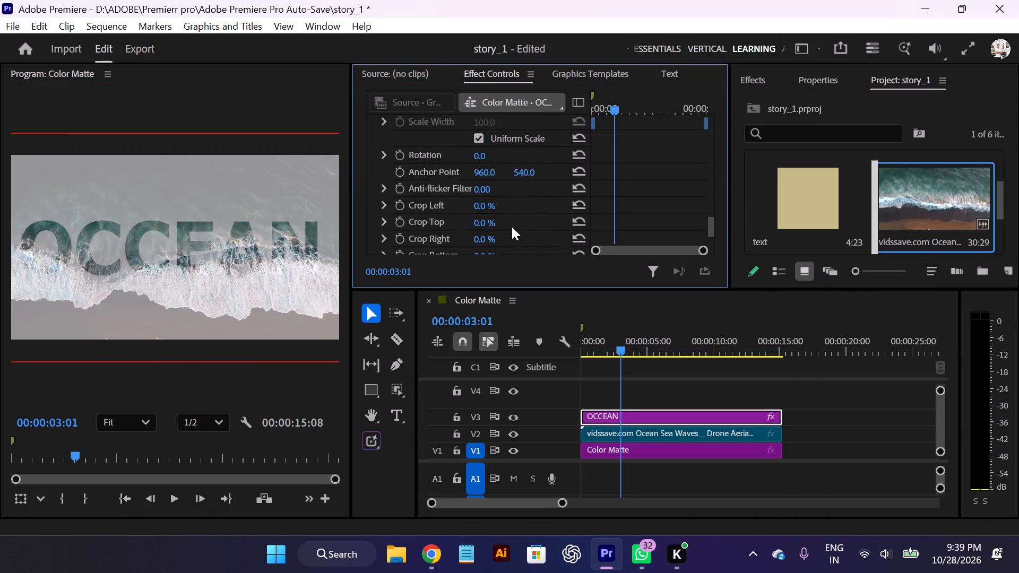
scroll(512, 227, "down", 8)
scroll(504, 218, "up", 20)
scroll(504, 218, "up", 4)
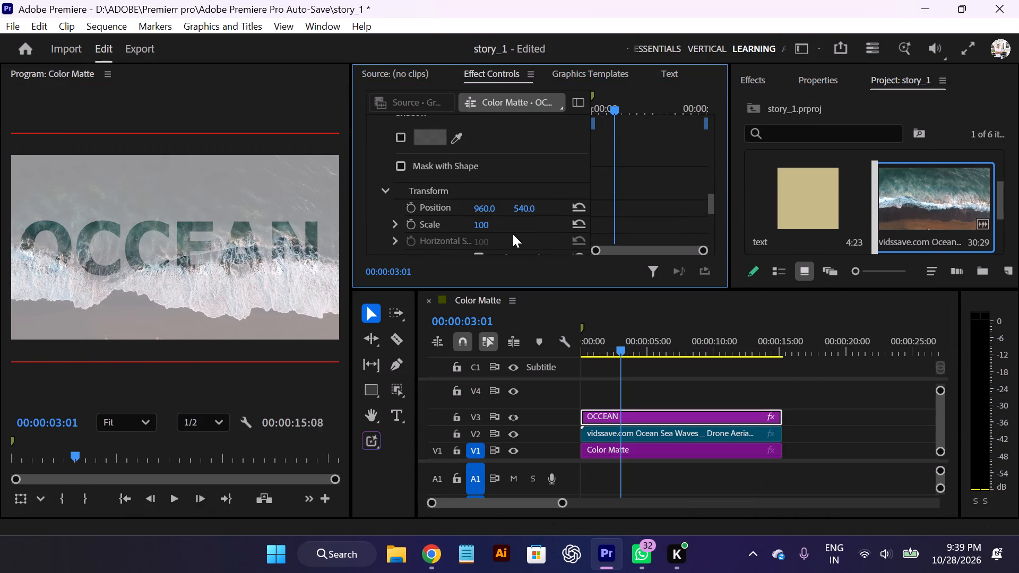
scroll(513, 234, "up", 12)
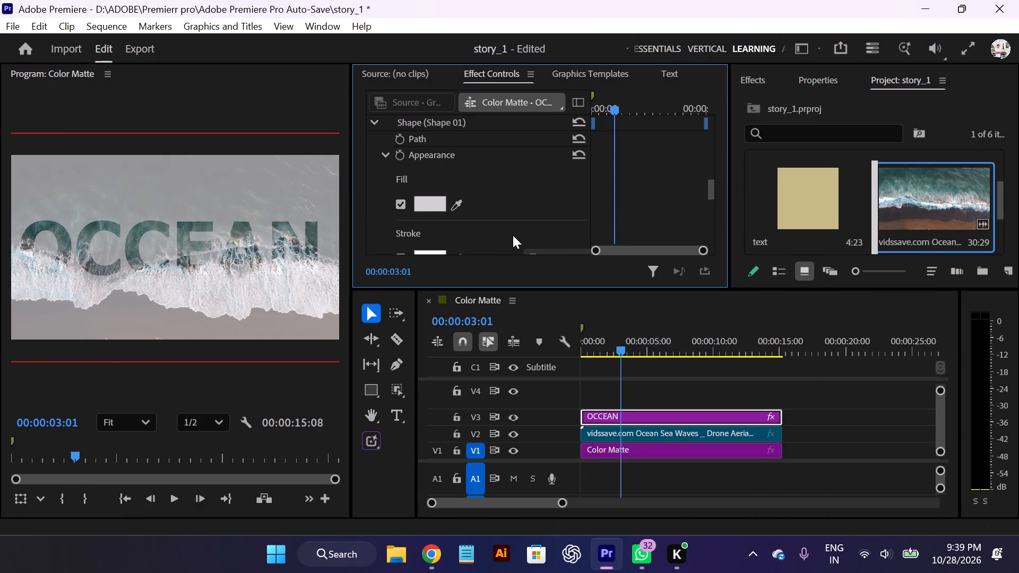
left_click(457, 207)
scroll(457, 207, "down", 5)
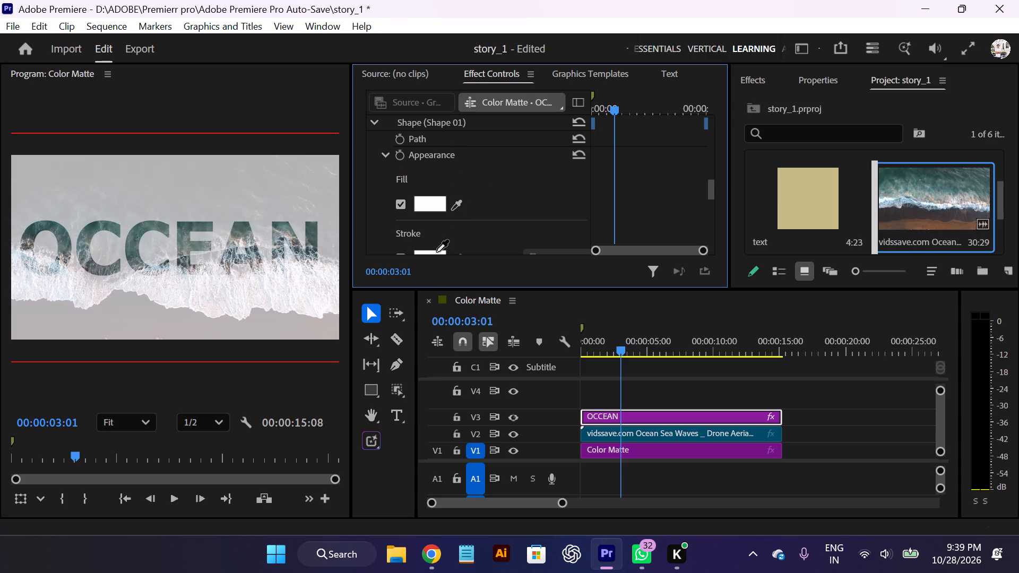
left_click(436, 254)
scroll(511, 196, "down", 4)
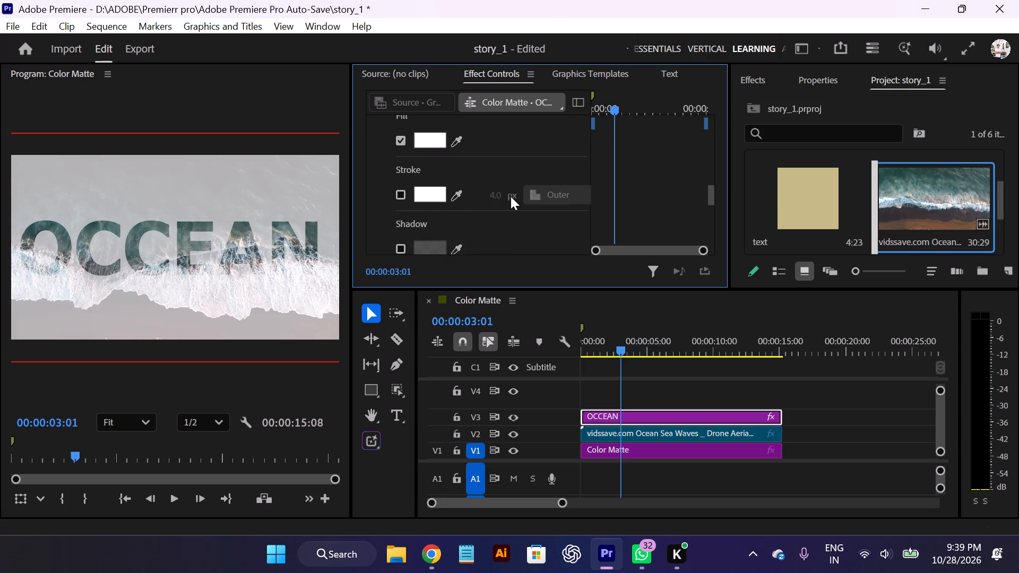
Raise the Shape 01 rectangle's opacity to 50% and return the playhead to the start of the sequence.
scroll(511, 196, "down", 13)
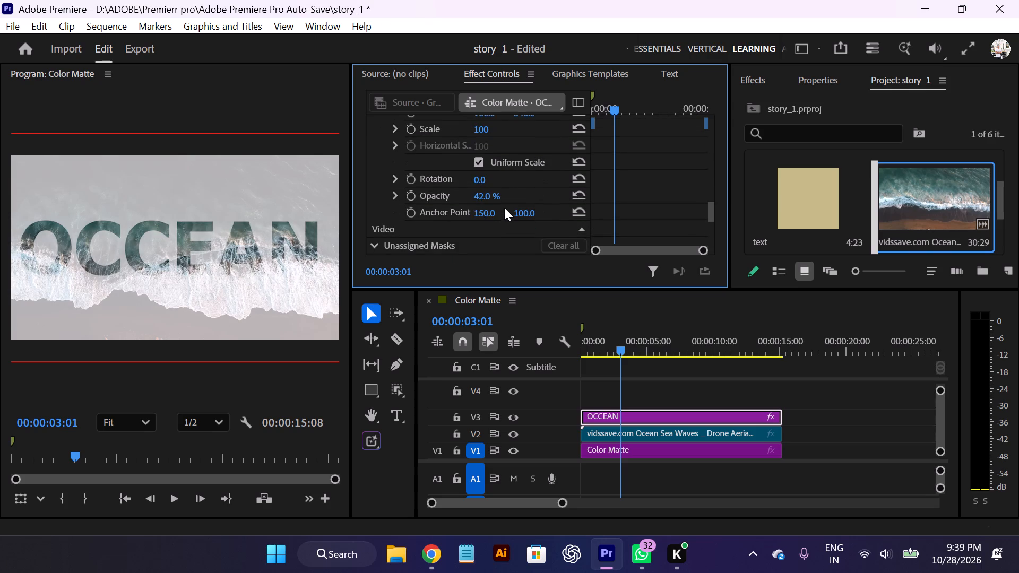
left_click_drag(474, 200, 481, 203)
left_click_drag(481, 203, 486, 204)
left_click_drag(619, 351, 568, 354)
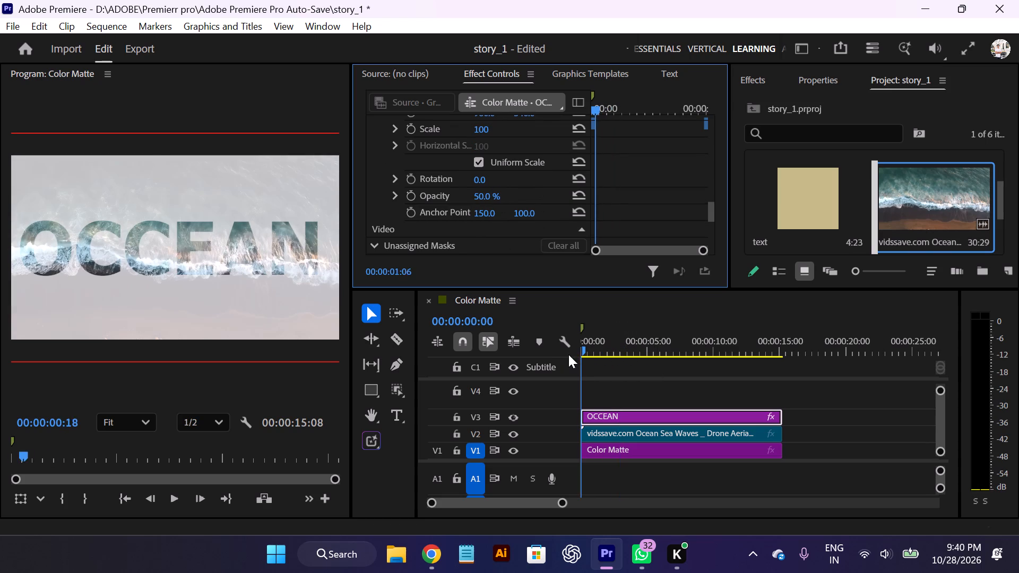
left_click_drag(568, 354, 559, 356)
Select the ocean footage clip on V2, search the effects for "lumetri" and look through the Lumetri presets.
left_click(637, 432)
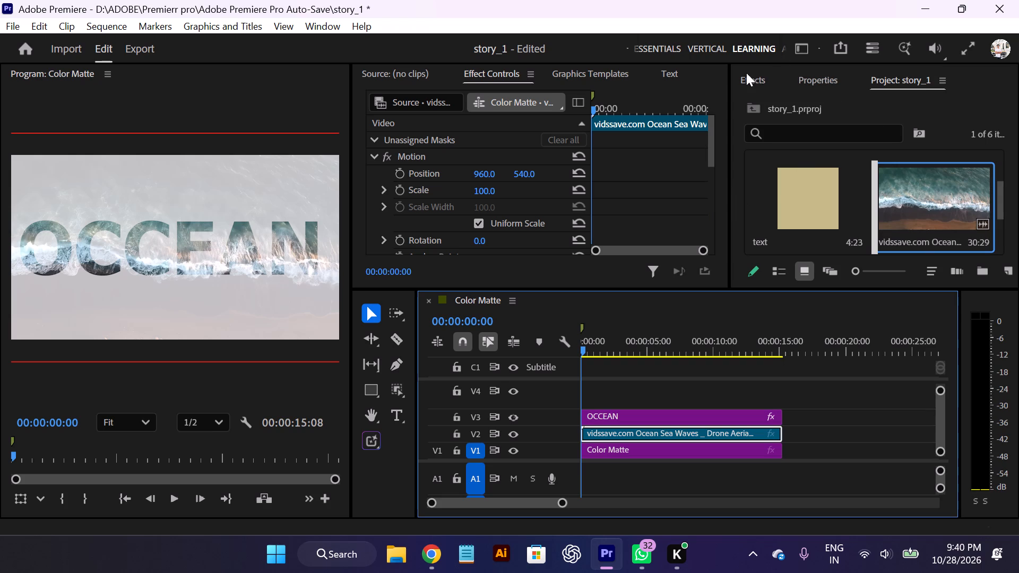
left_click(763, 79)
left_click(802, 114)
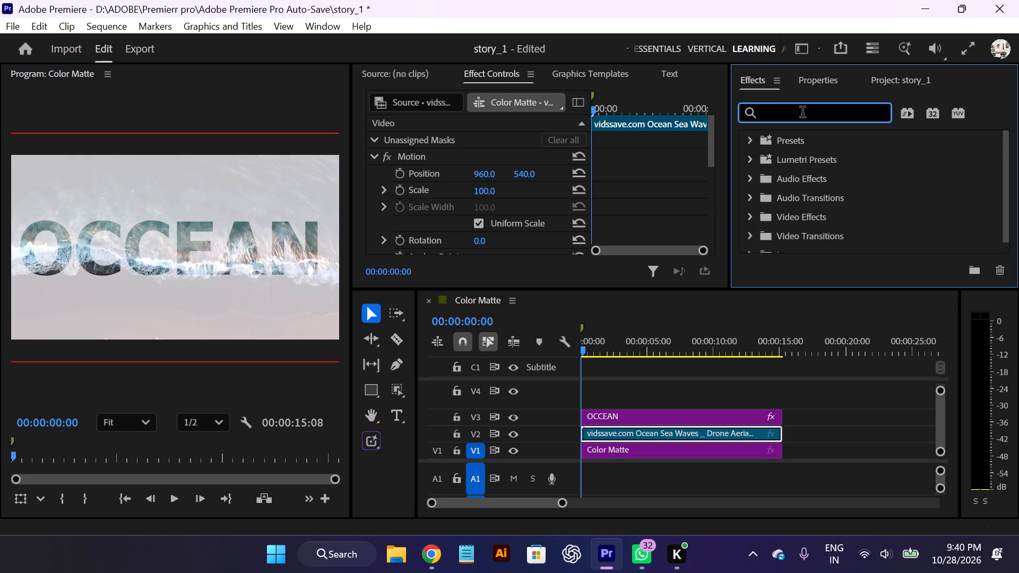
type("lu")
type("metr")
key("i")
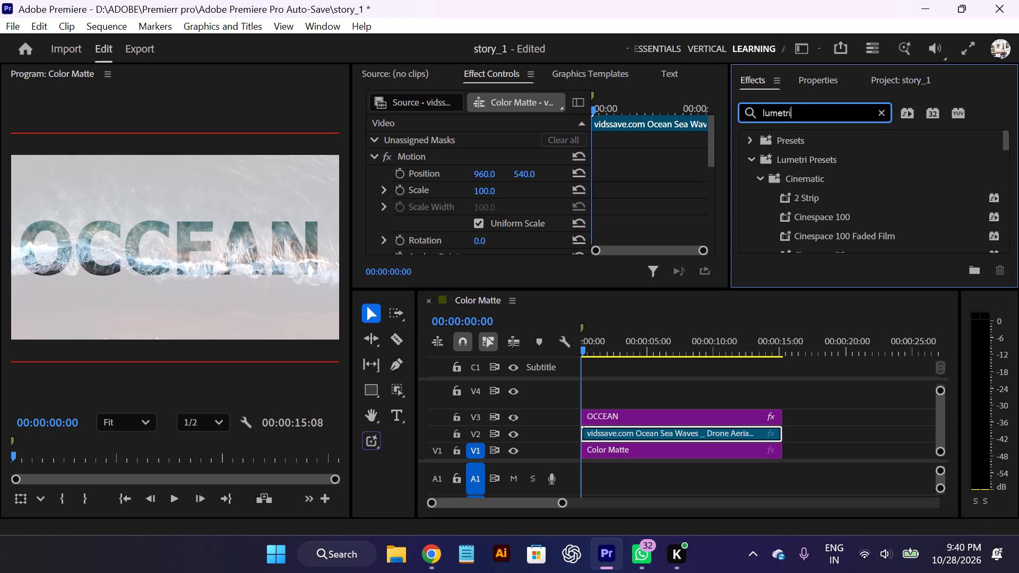
scroll(836, 185, "down", 2)
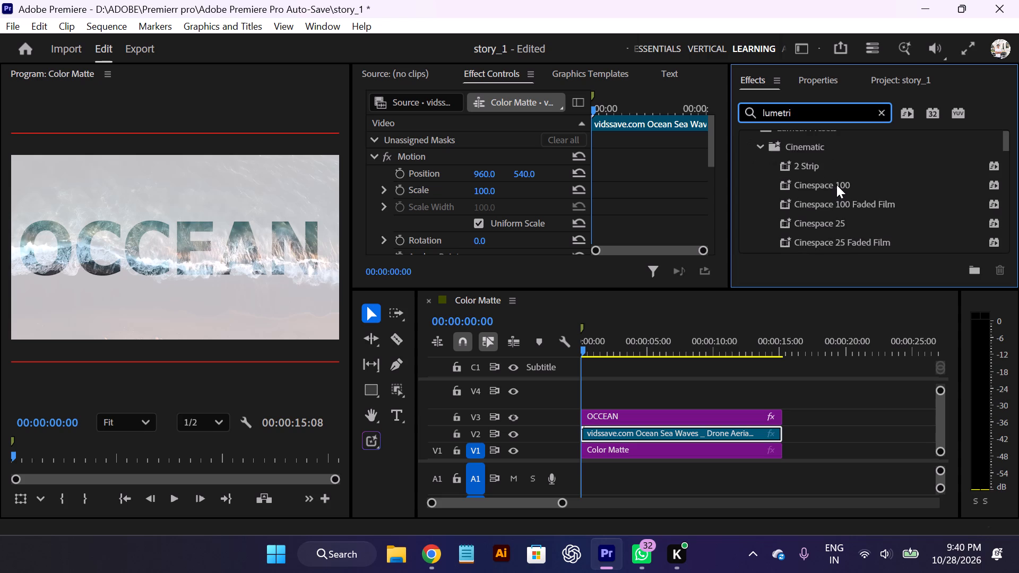
scroll(836, 185, "up", 2)
scroll(836, 185, "down", 10)
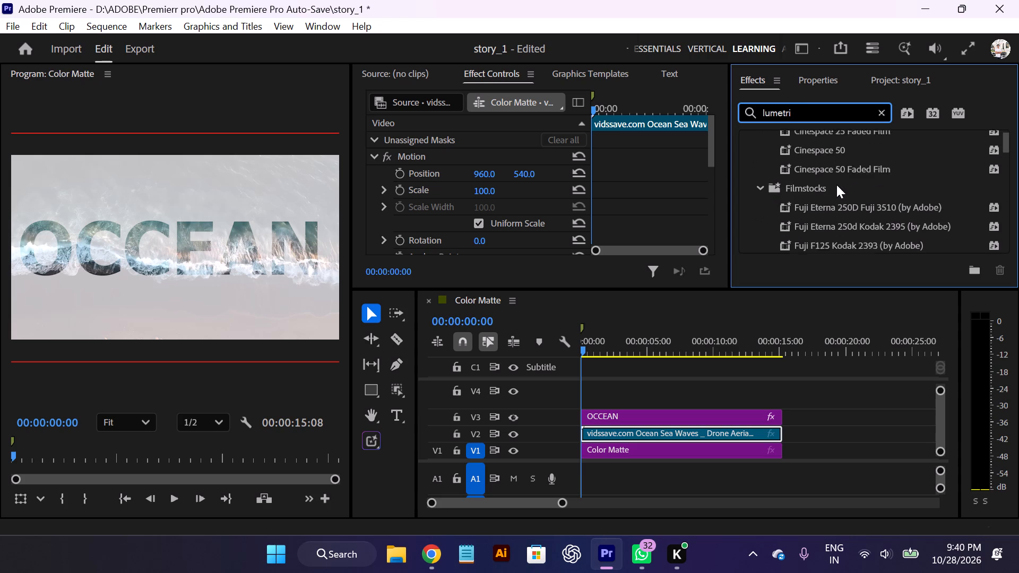
scroll(836, 185, "down", 17)
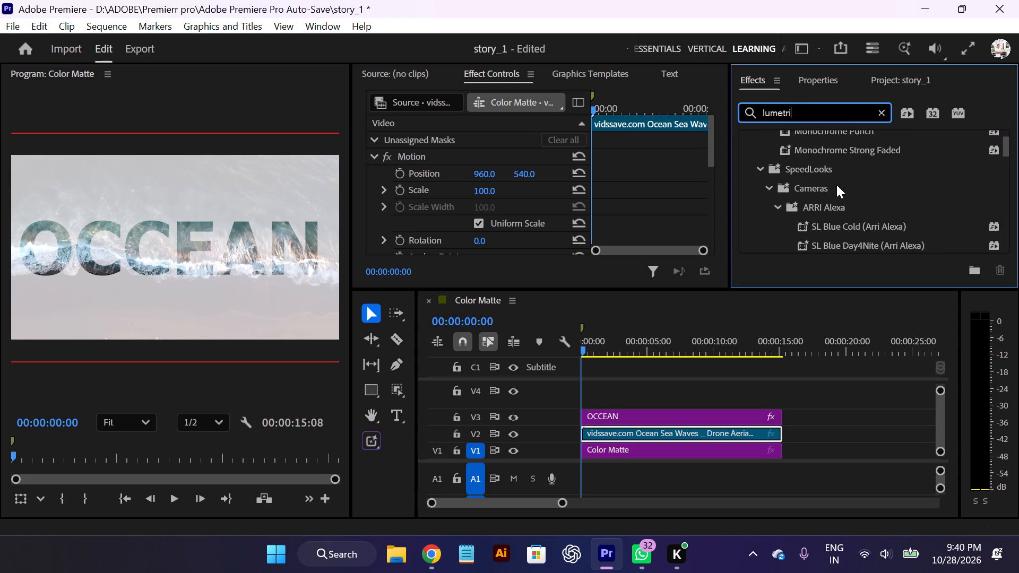
scroll(836, 185, "down", 4)
Search the effects for "color" and apply Lumetri Color to the ocean footage clip on V2.
left_click_drag(798, 111, 675, 115)
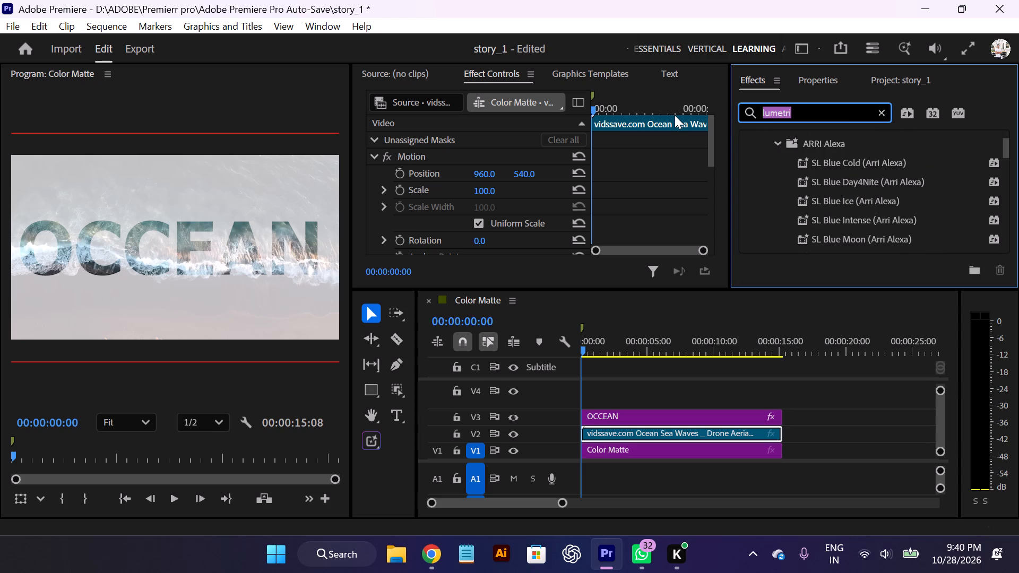
key("BackSpace")
type("colo")
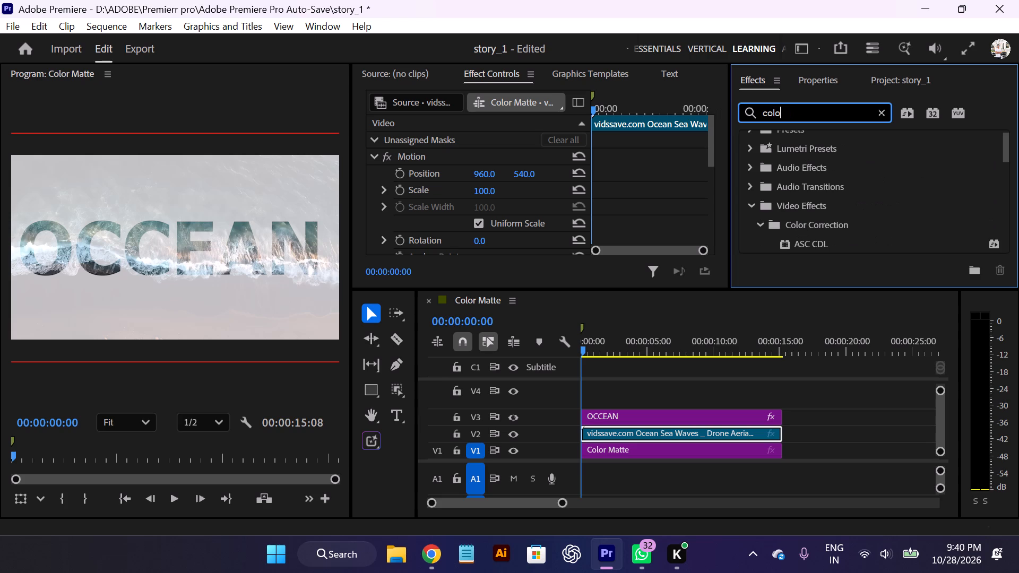
key("r")
scroll(875, 170, "up", 6)
scroll(875, 170, "down", 7)
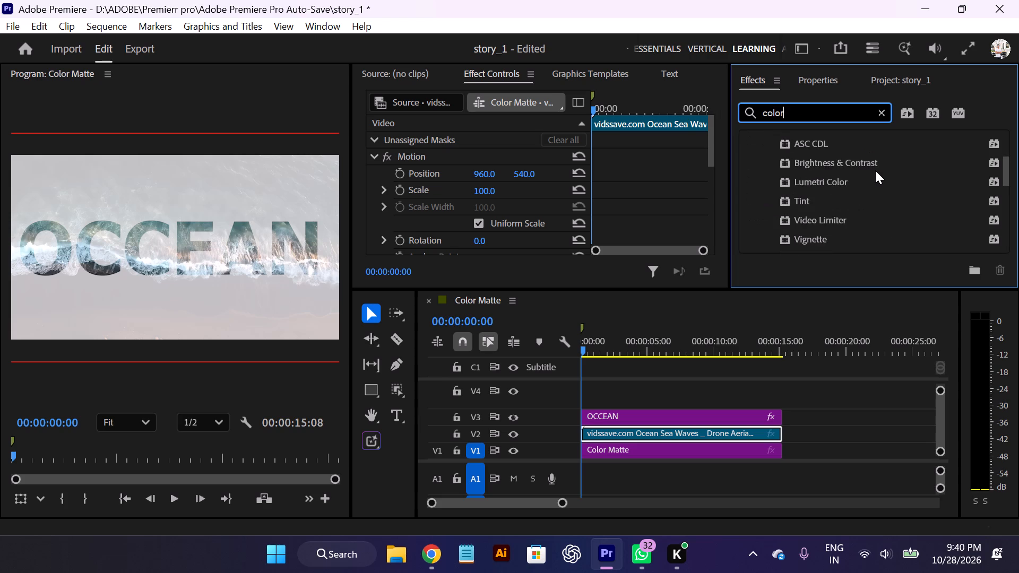
scroll(875, 170, "down", 7)
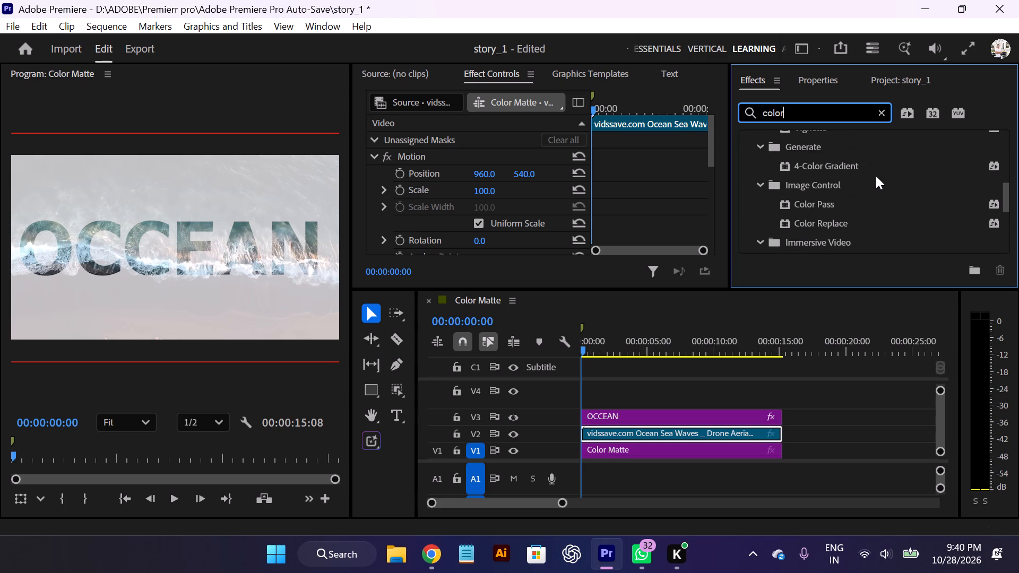
scroll(876, 176, "down", 9)
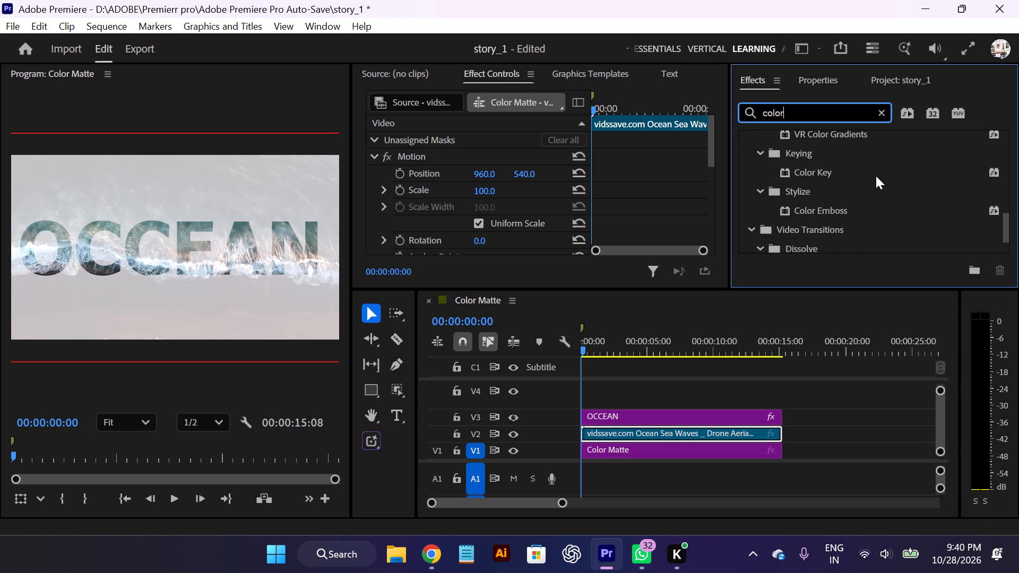
scroll(876, 176, "down", 8)
scroll(876, 176, "up", 11)
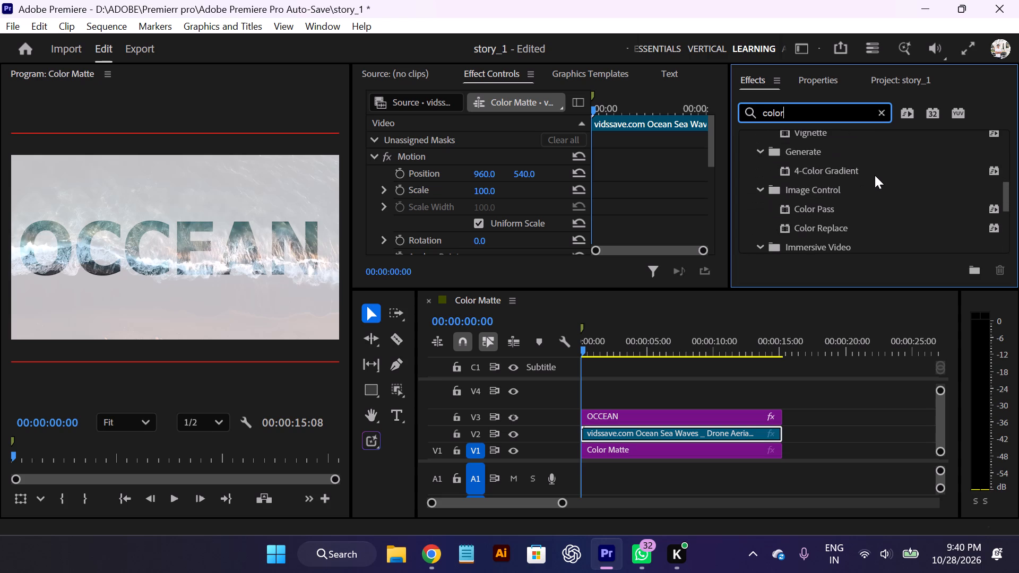
scroll(875, 175, "down", 3)
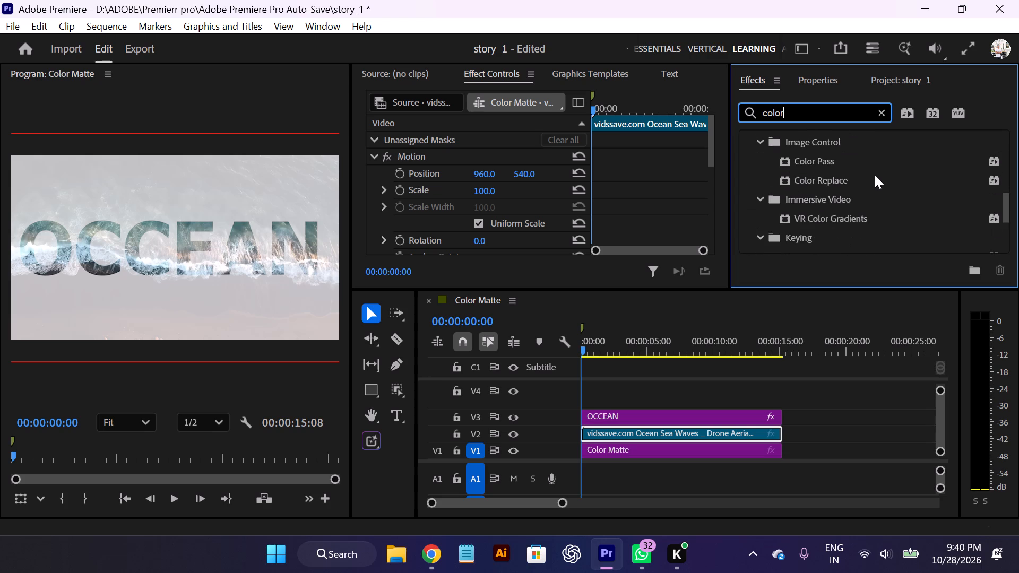
scroll(875, 175, "up", 8)
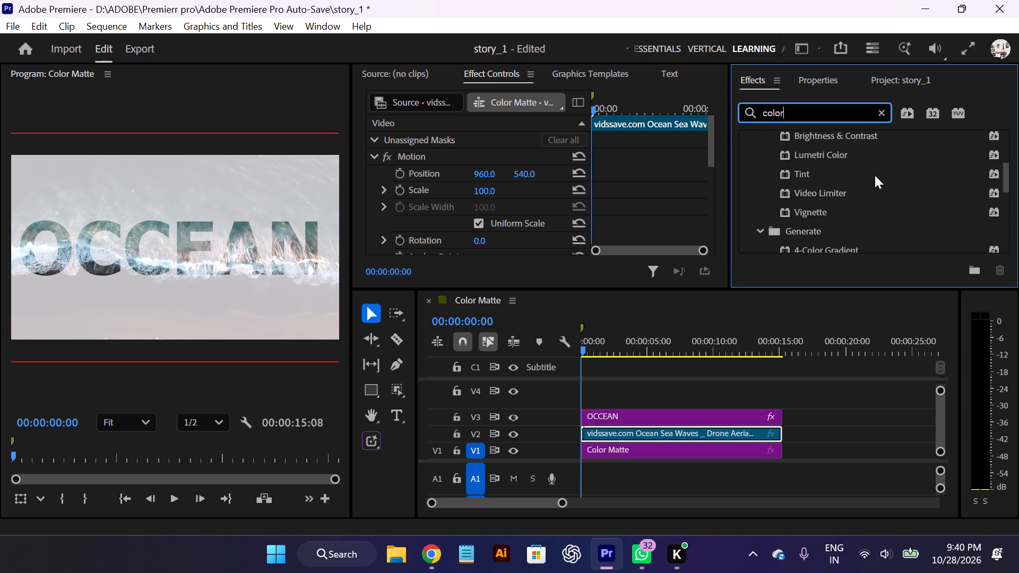
scroll(875, 175, "up", 1)
left_click_drag(812, 173, 620, 426)
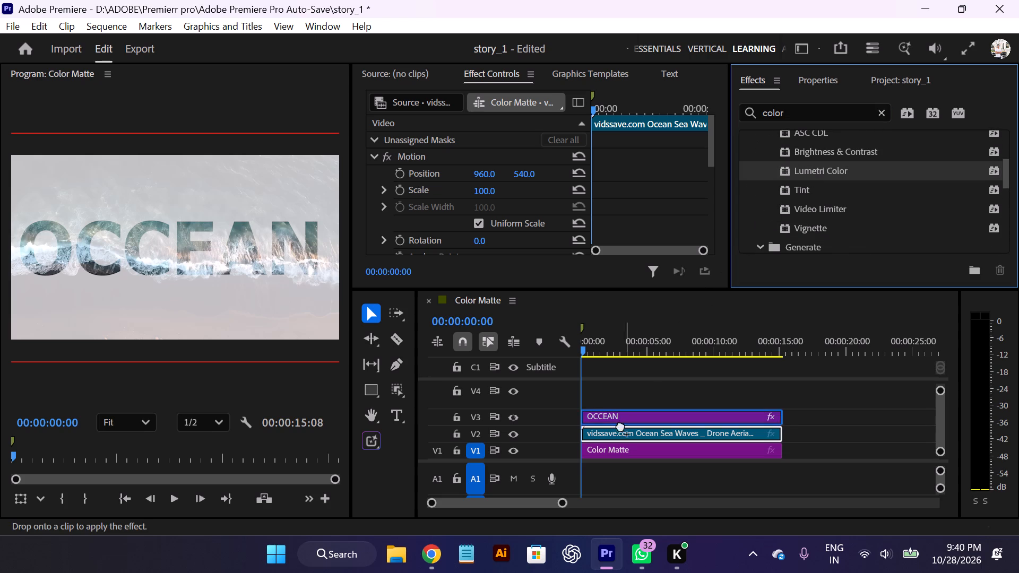
left_click_drag(620, 426, 611, 435)
Set the saturation to 199 in the ocean clip's Lumetri Color Basic Correction settings.
scroll(649, 178, "down", 10)
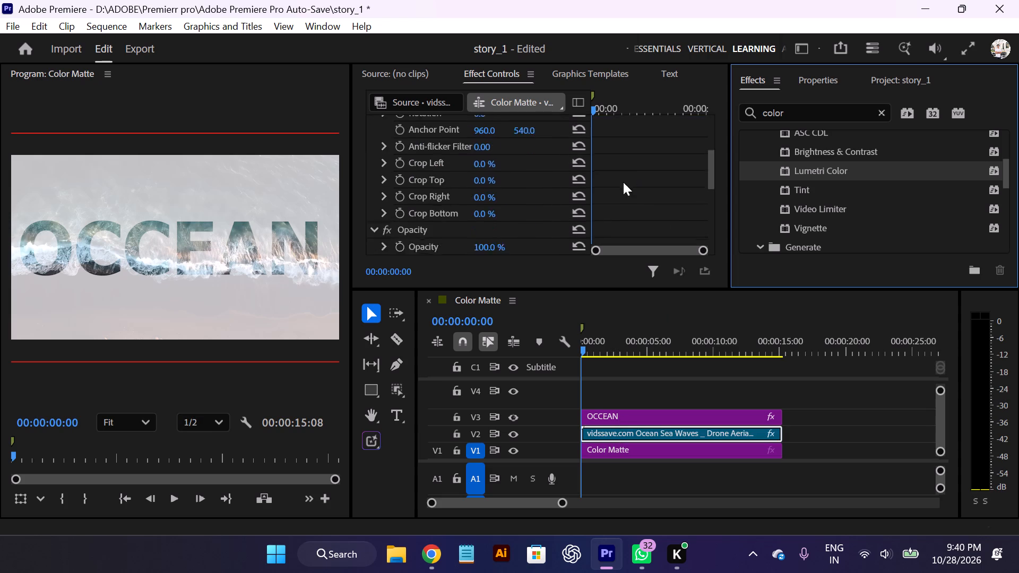
scroll(623, 182, "down", 14)
scroll(611, 174, "up", 7)
scroll(611, 174, "down", 3)
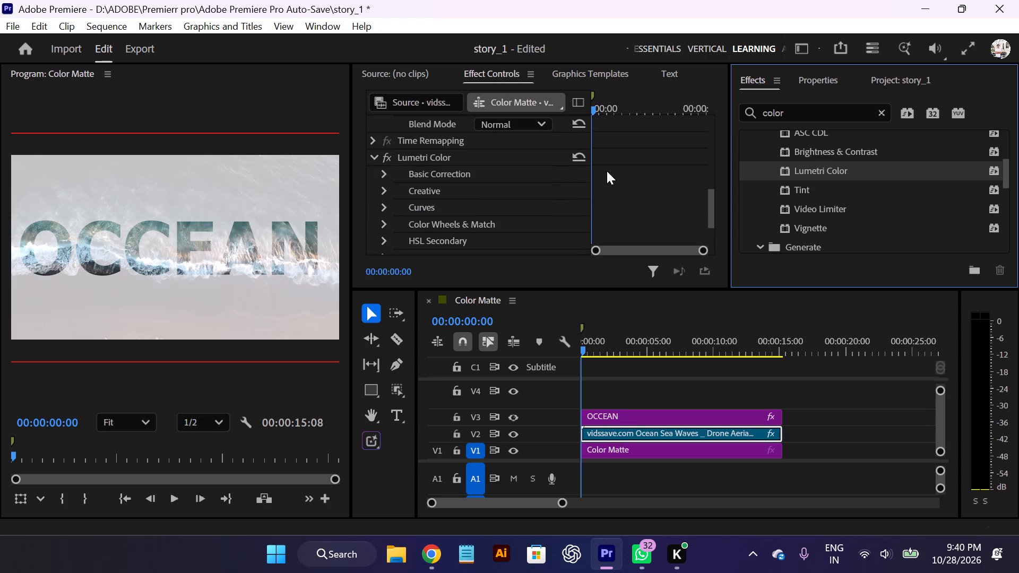
left_click(385, 175)
scroll(500, 184, "down", 4)
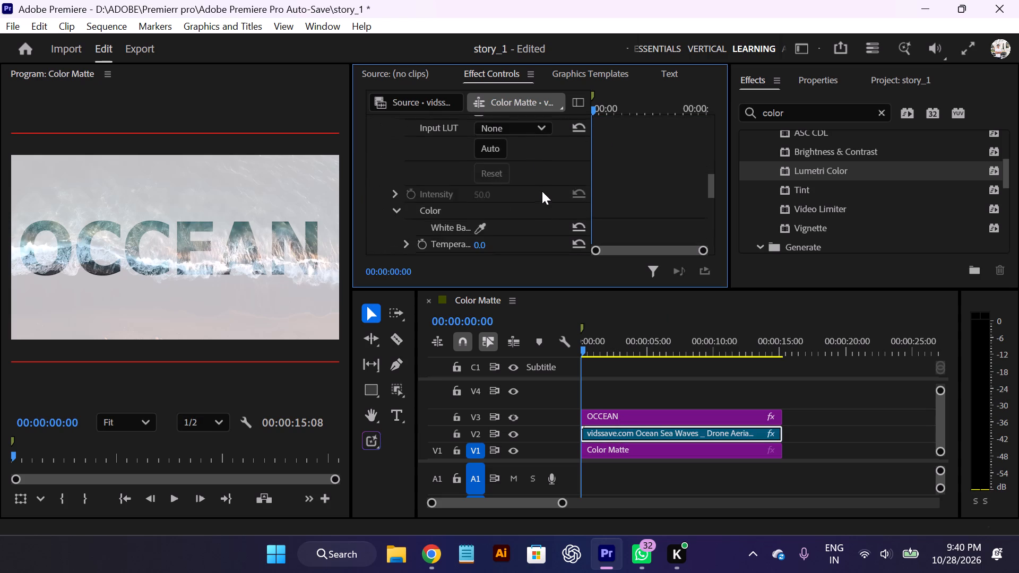
scroll(542, 191, "down", 6)
scroll(483, 177, "down", 2)
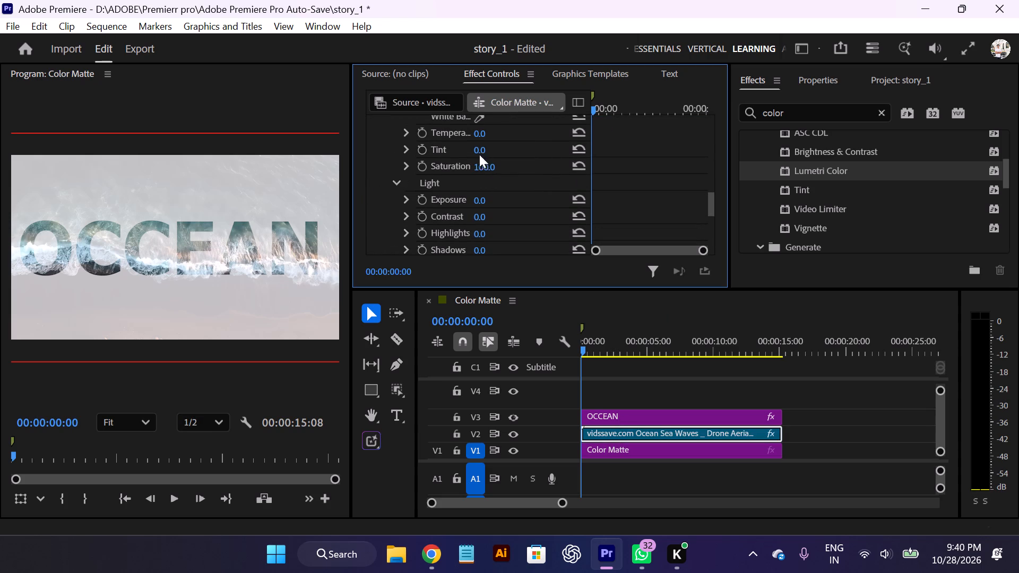
left_click_drag(479, 168, 505, 168)
left_click_drag(505, 168, 558, 162)
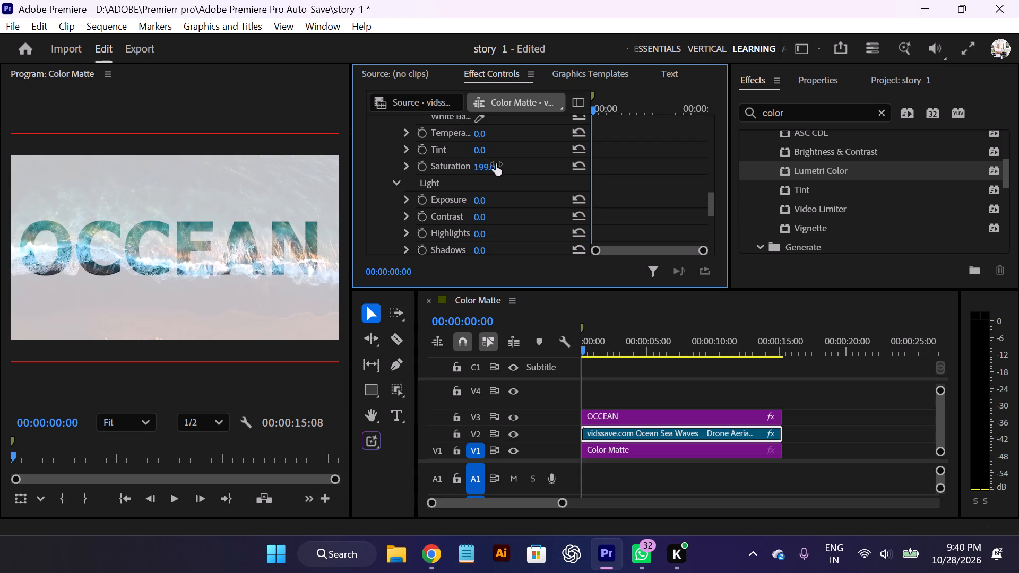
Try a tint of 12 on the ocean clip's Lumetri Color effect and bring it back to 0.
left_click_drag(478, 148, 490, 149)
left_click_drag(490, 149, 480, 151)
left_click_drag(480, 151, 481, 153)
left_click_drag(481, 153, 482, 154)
Lower the ocean clip's Lumetri Color temperature to -41 for a cooler, bluer look.
left_click_drag(481, 132, 460, 132)
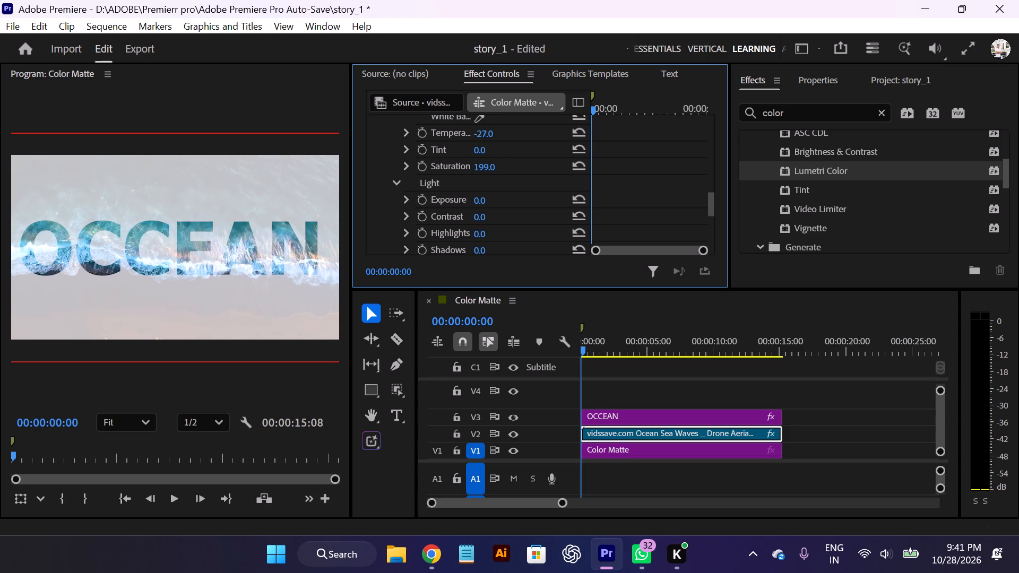
left_click_drag(460, 132, 450, 133)
Play the opening seconds of the sequence to check the color grade and return the playhead to the start.
key("v")
key("space")
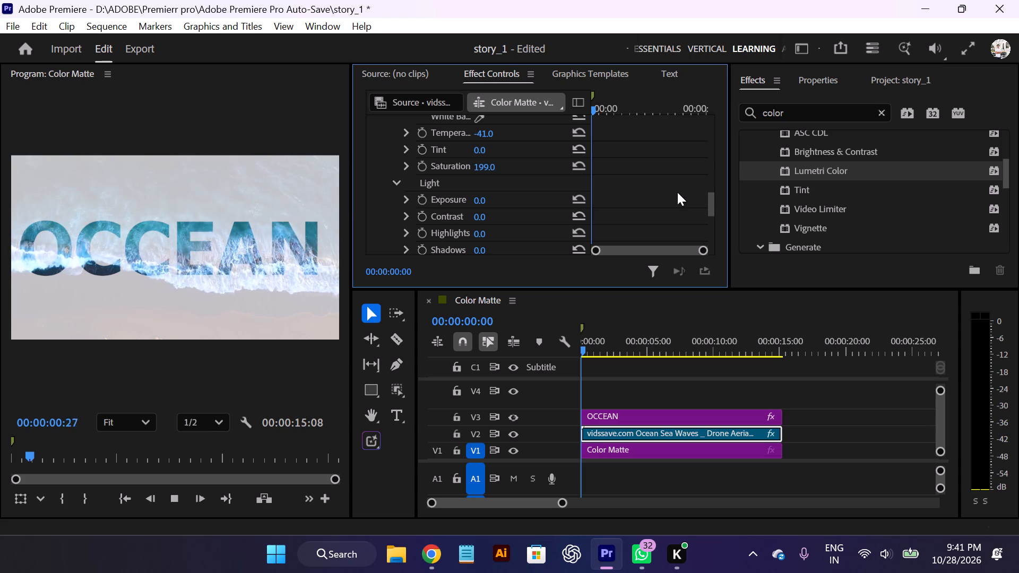
key("space")
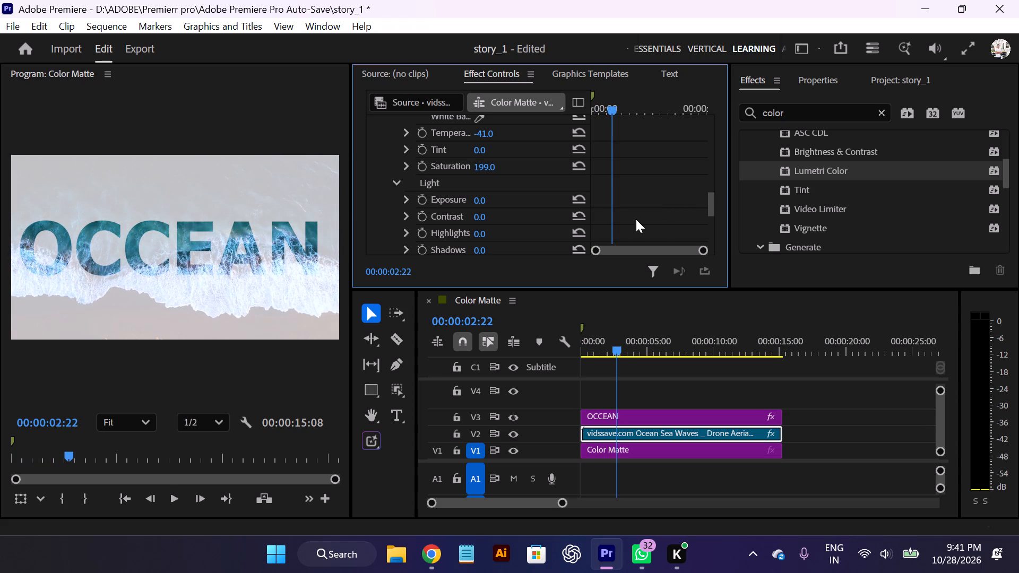
left_click_drag(612, 352, 577, 346)
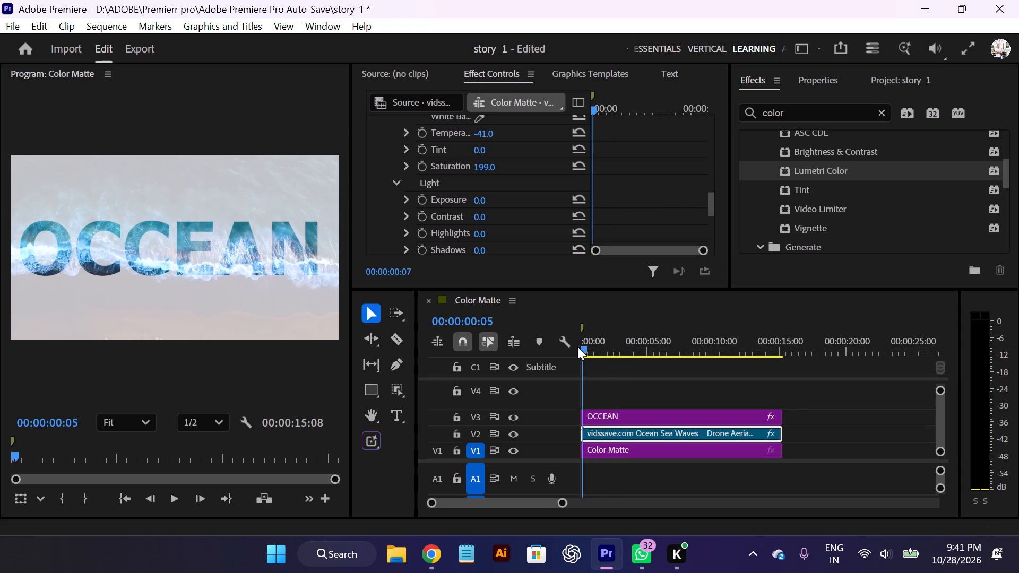
left_click_drag(577, 346, 550, 349)
Lower the Whites in the ocean clip's Lumetri Color light settings to -31.
scroll(571, 215, "down", 5)
scroll(619, 226, "down", 2)
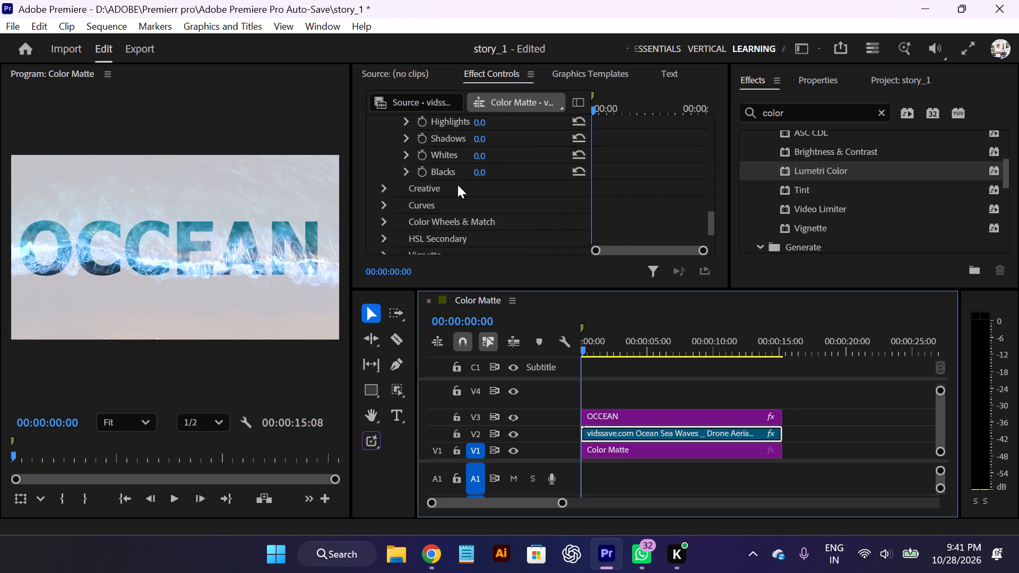
left_click_drag(476, 155, 478, 155)
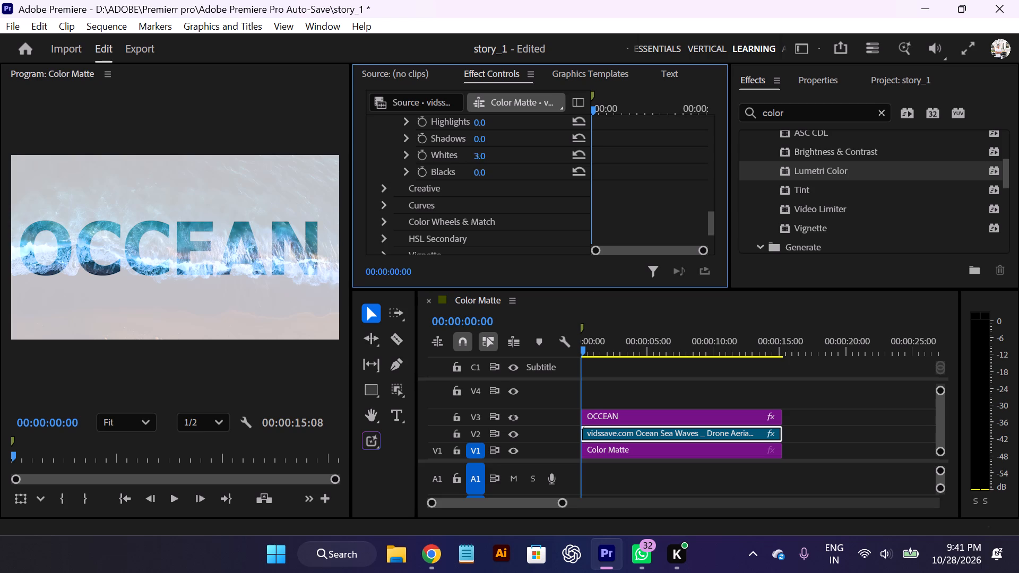
left_click_drag(478, 155, 462, 155)
left_click_drag(462, 155, 453, 155)
key("space")
key("space")
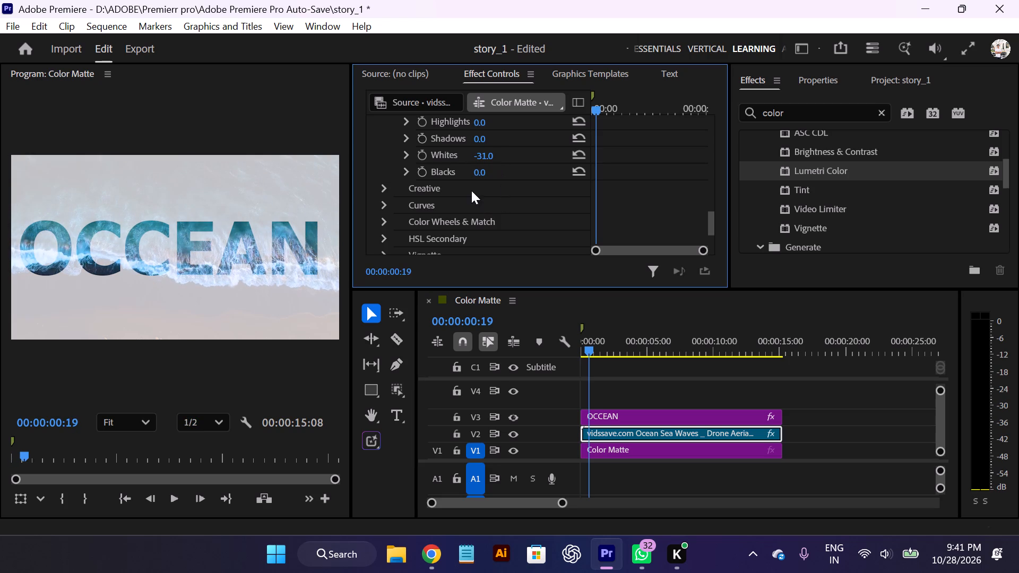
Raise the ocean clip's Lumetri Blacks to 40 and ease the value partway back down.
left_click_drag(479, 172, 506, 169)
left_click_drag(506, 169, 491, 171)
Shift the ocean clip's Highlights color wheel slightly toward blue-violet in Color Wheels & Match.
scroll(529, 189, "down", 4)
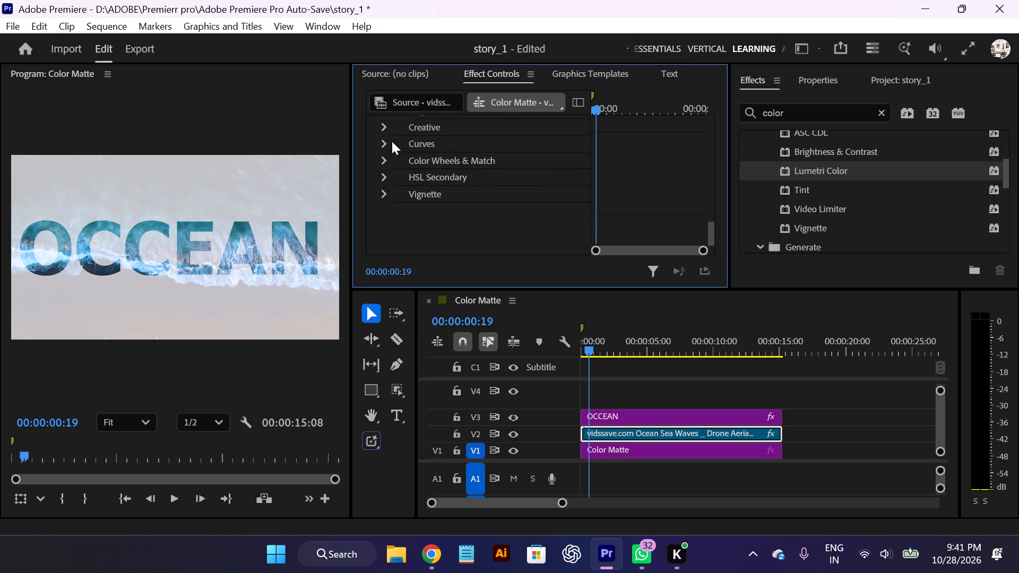
left_click(378, 165)
left_click(381, 164)
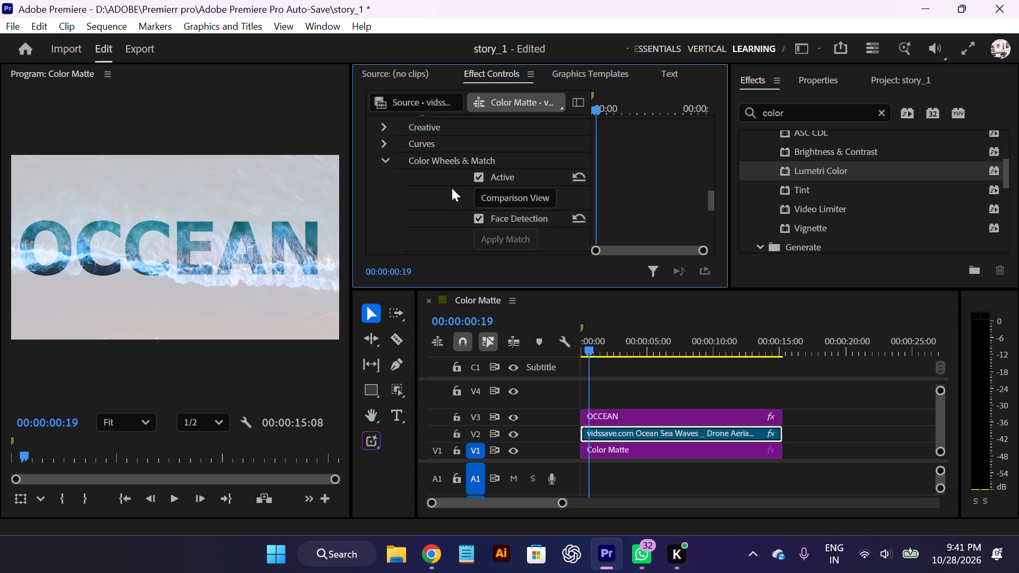
scroll(455, 194, "down", 9)
scroll(547, 178, "down", 2)
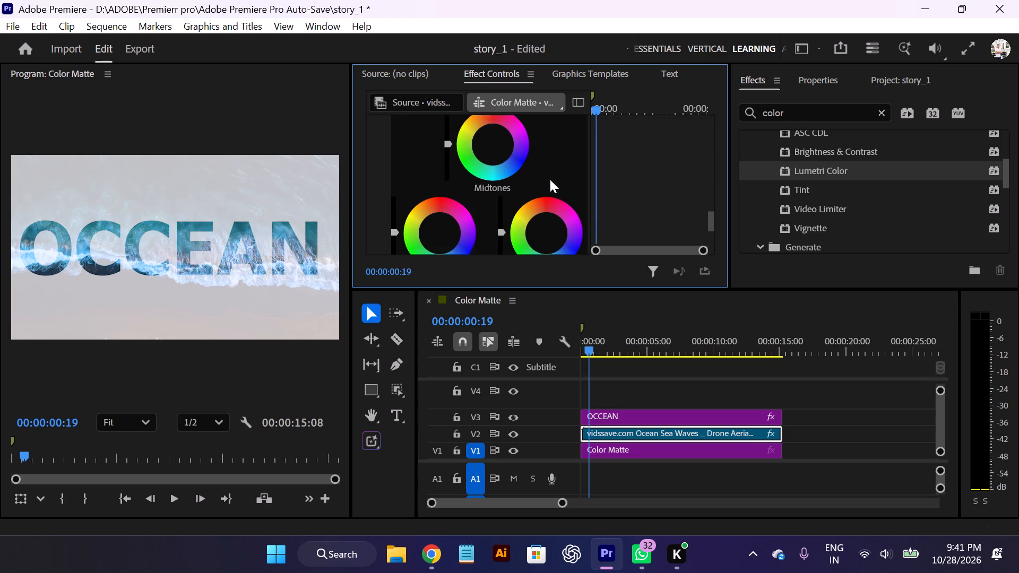
scroll(550, 179, "down", 2)
left_click_drag(543, 199, 545, 199)
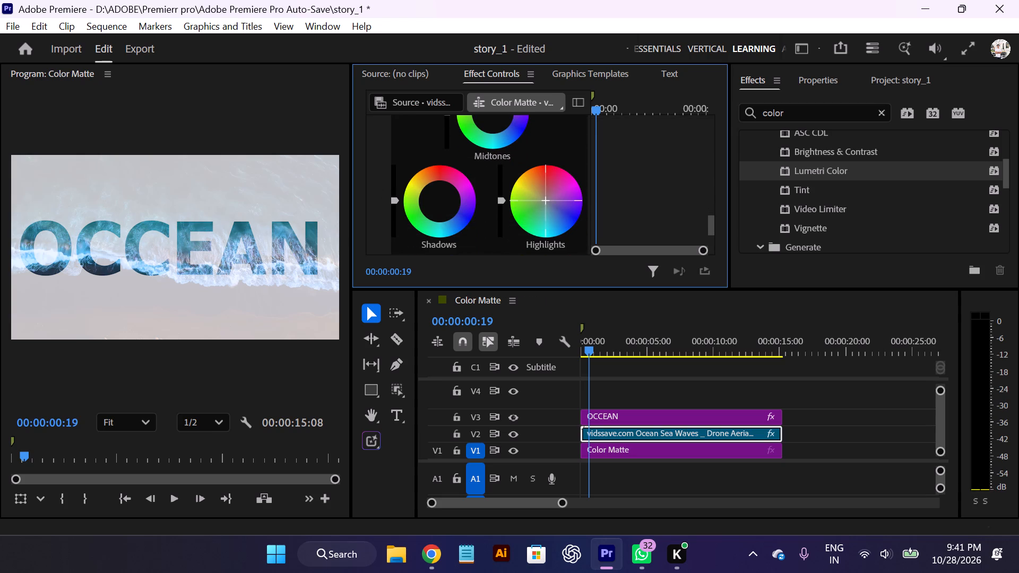
left_click_drag(545, 199, 611, 214)
left_click_drag(611, 214, 612, 214)
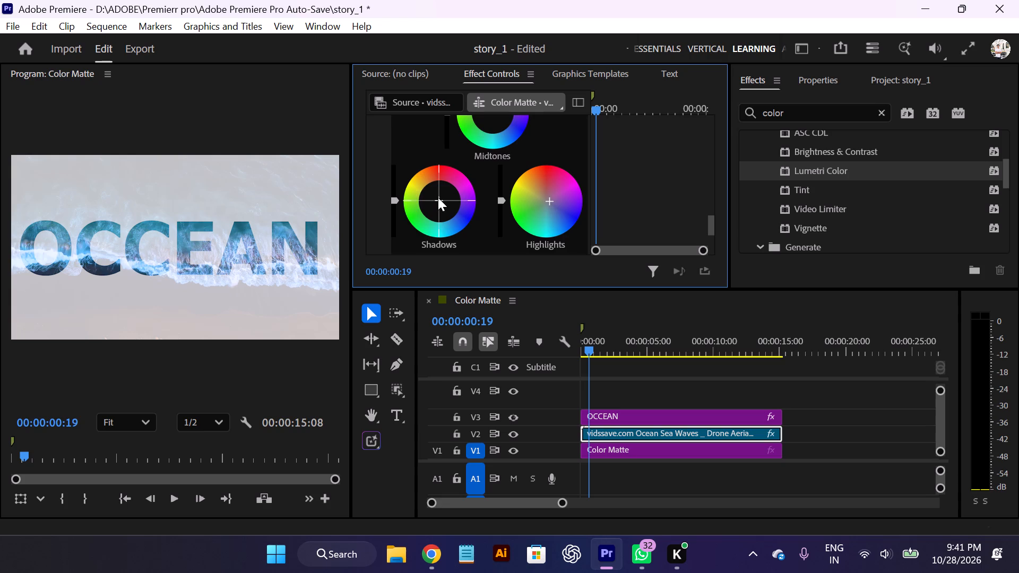
Shift the ocean clip's Shadows color wheel slightly toward red.
left_click_drag(438, 197, 449, 140)
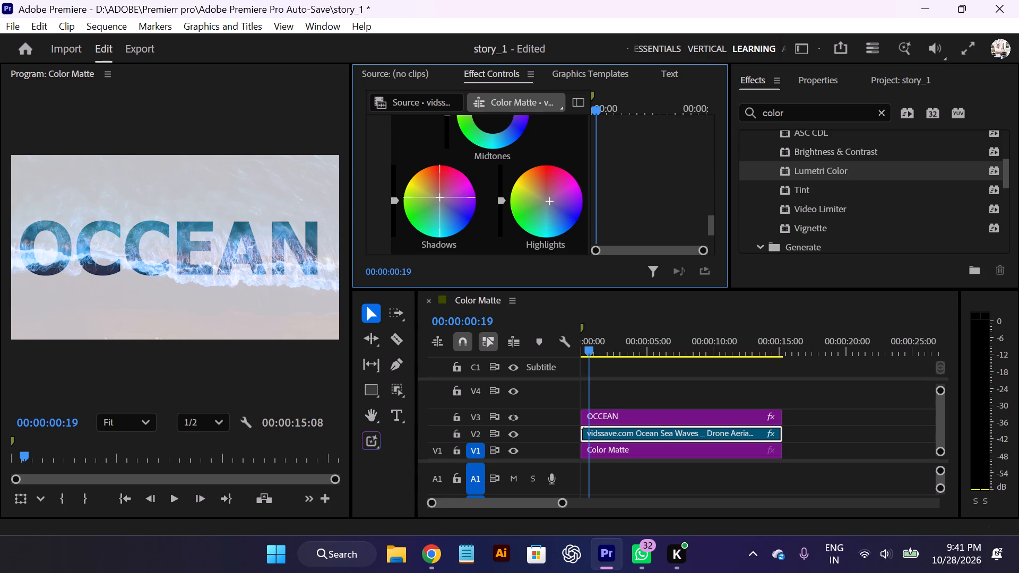
left_click_drag(449, 140, 450, 129)
Nudge the Midtones wheel slightly toward blue-violet, lower its brightness a little, and play the sequence briefly to check the grade.
scroll(515, 195, "up", 1)
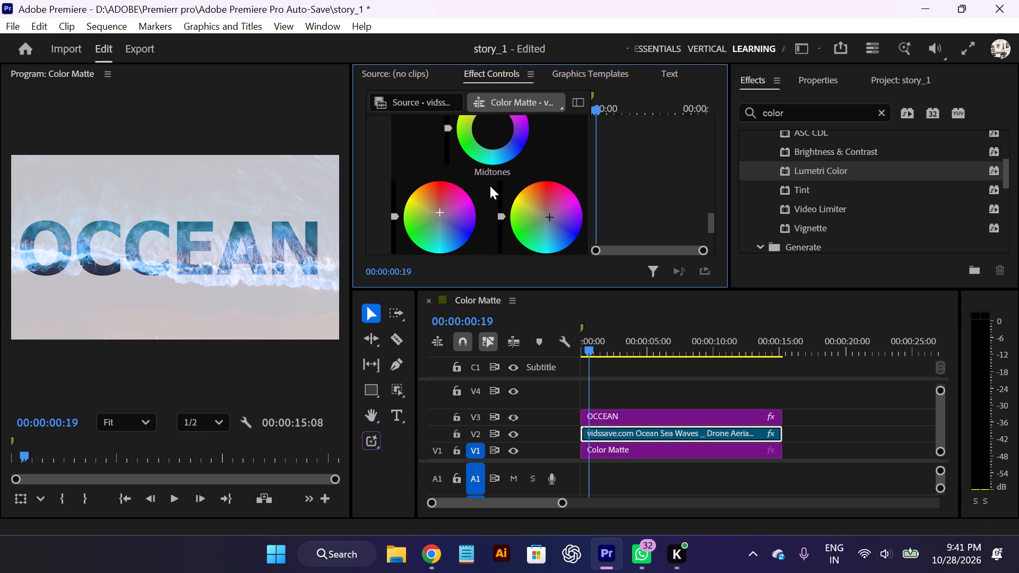
scroll(468, 185, "up", 2)
left_click_drag(496, 160, 502, 168)
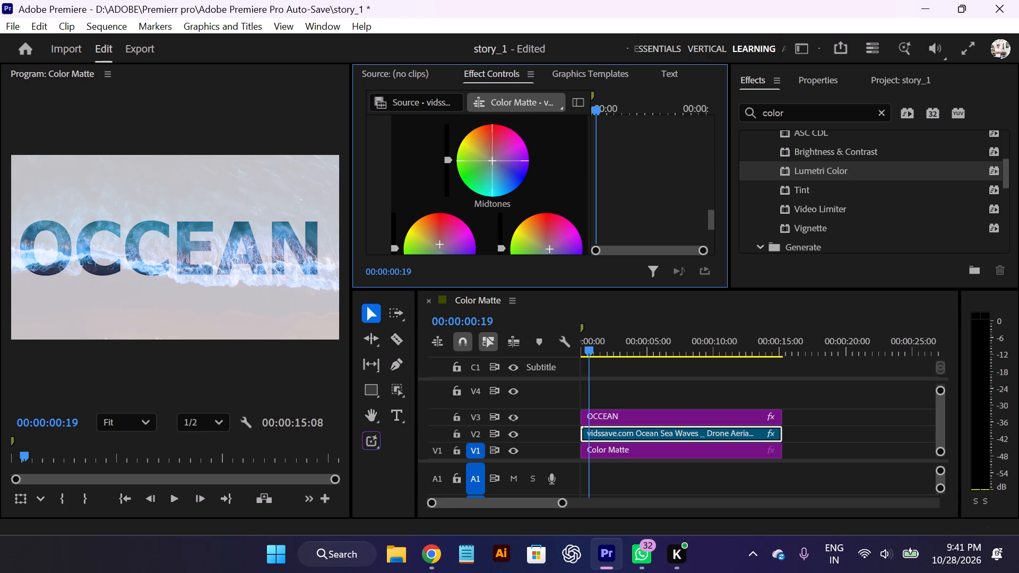
left_click_drag(502, 168, 530, 178)
left_click_drag(445, 158, 450, 166)
key("space")
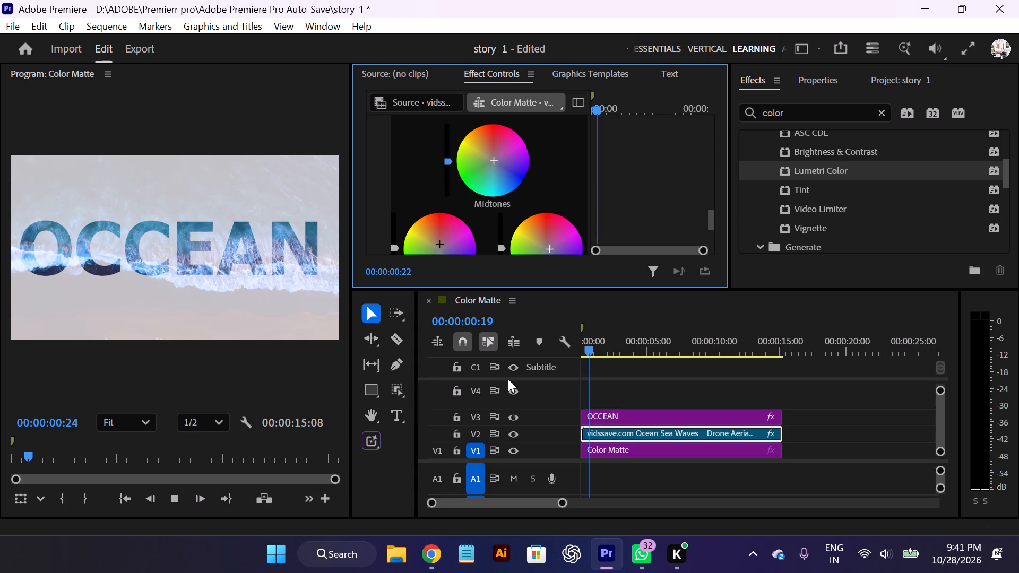
key("space")
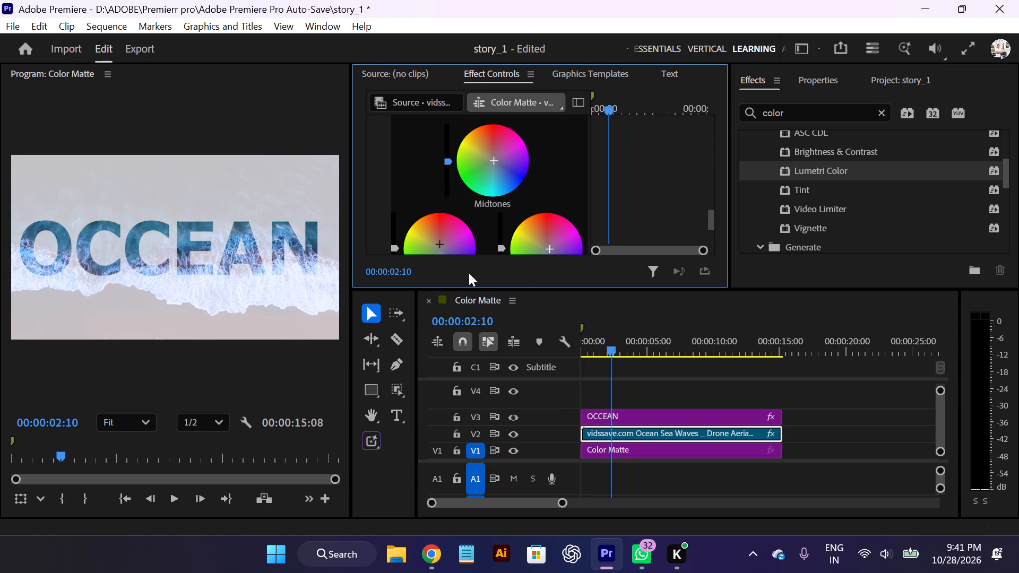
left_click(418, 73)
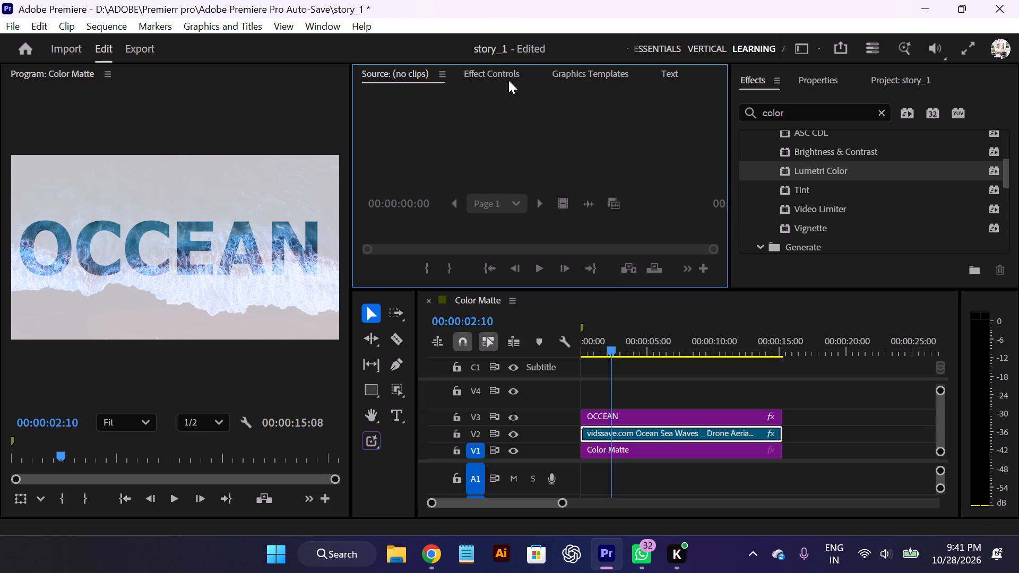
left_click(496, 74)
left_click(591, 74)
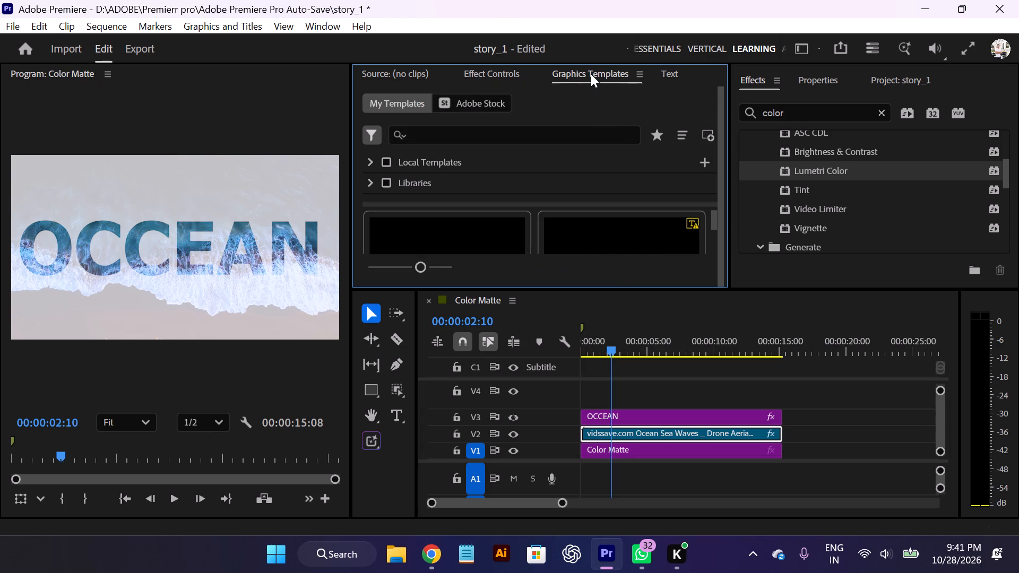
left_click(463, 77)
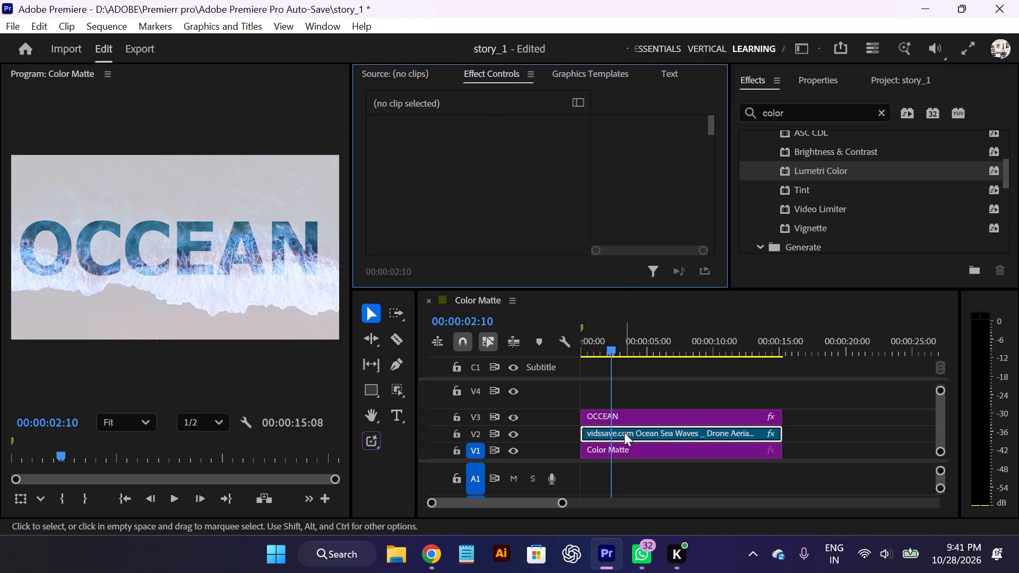
Save the ocean clip's Lumetri Color settings as an effect preset named blue.
left_click(624, 432)
scroll(501, 181, "down", 20)
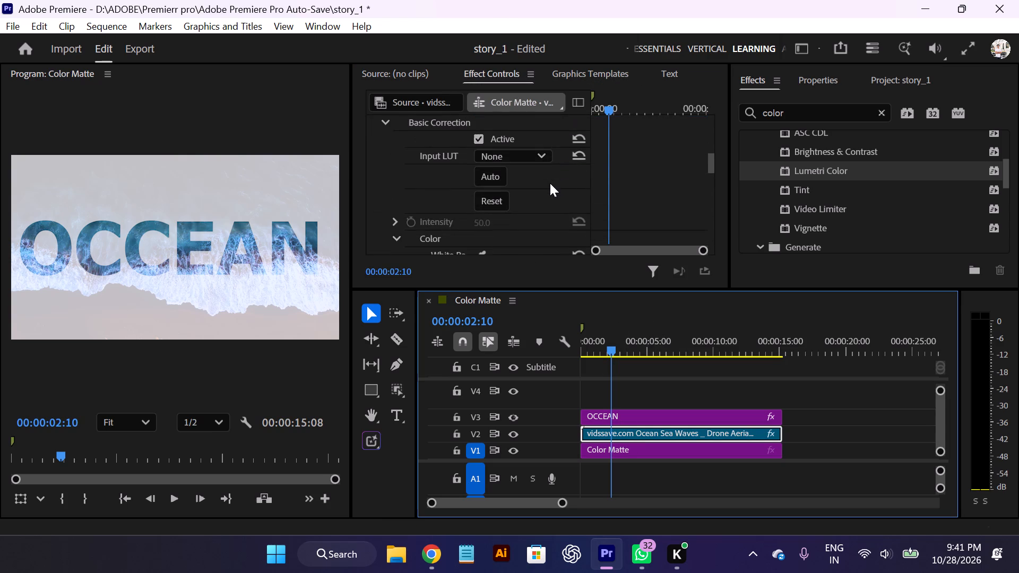
scroll(549, 183, "up", 4)
scroll(549, 183, "down", 1)
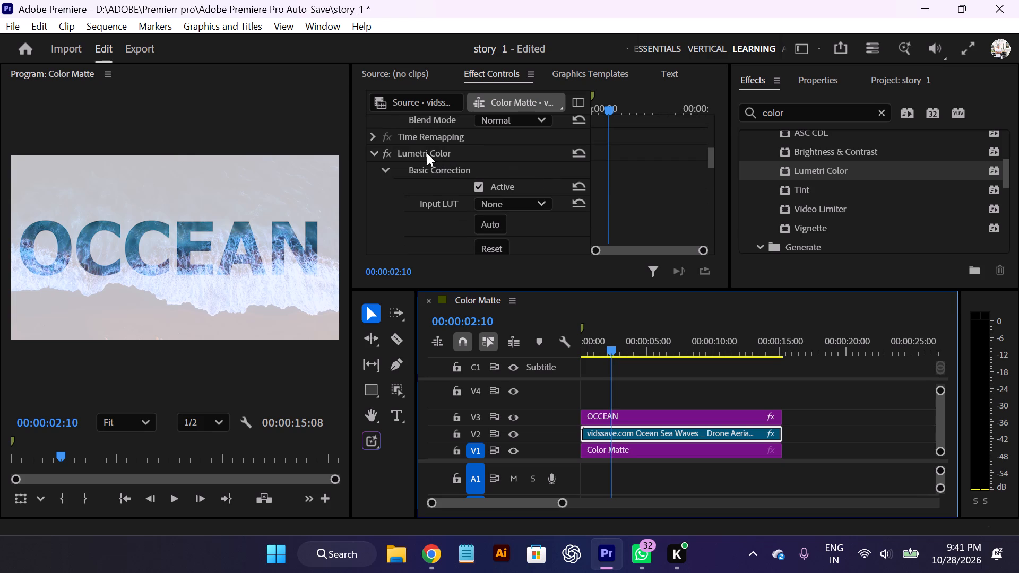
left_click(426, 152)
right_click(426, 152)
left_click(511, 185)
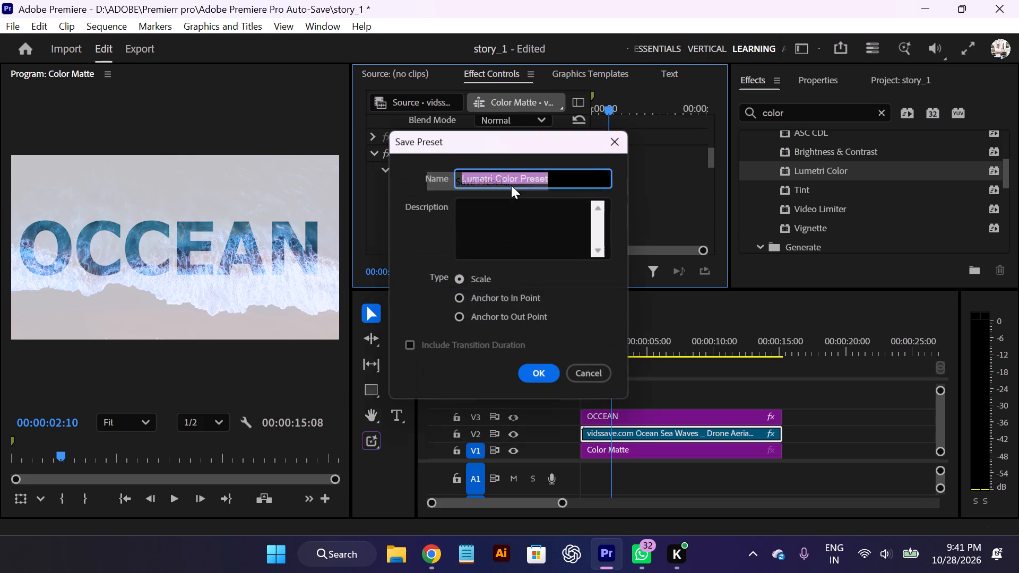
key("BackSpace")
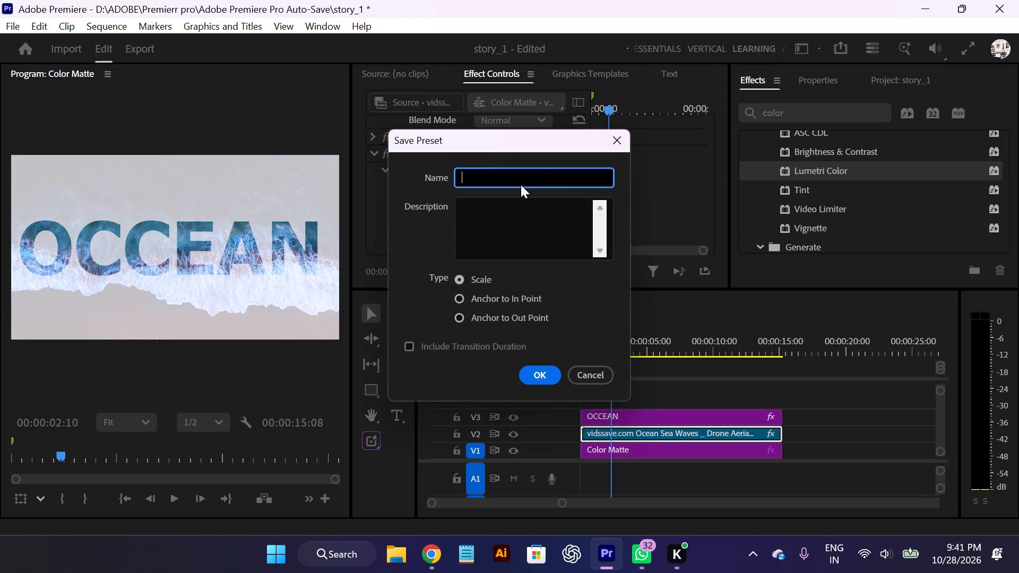
type("blue")
key("Return")
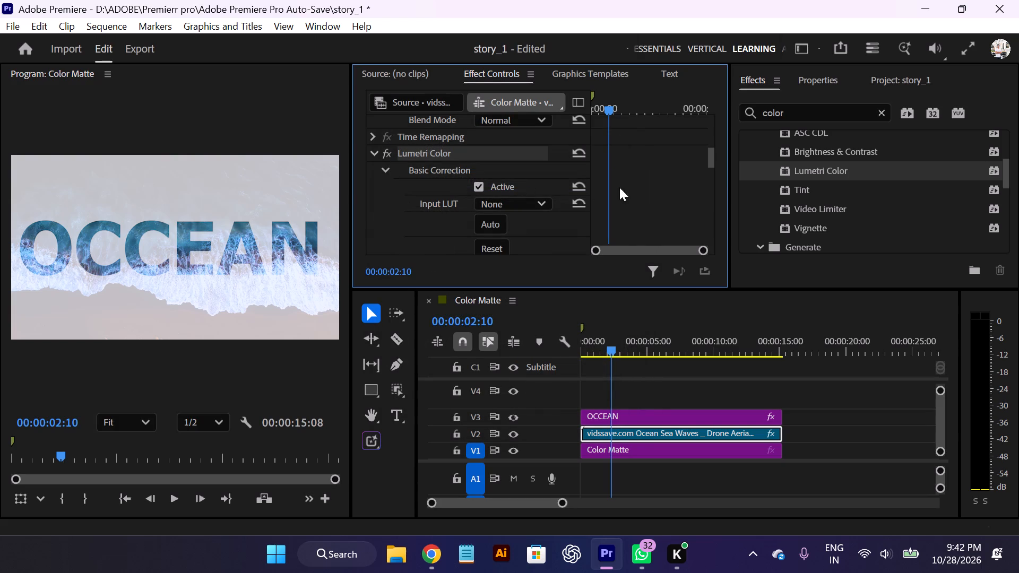
Expand the Presets folder in the effects list to check for the saved blue preset.
scroll(863, 184, "up", 6)
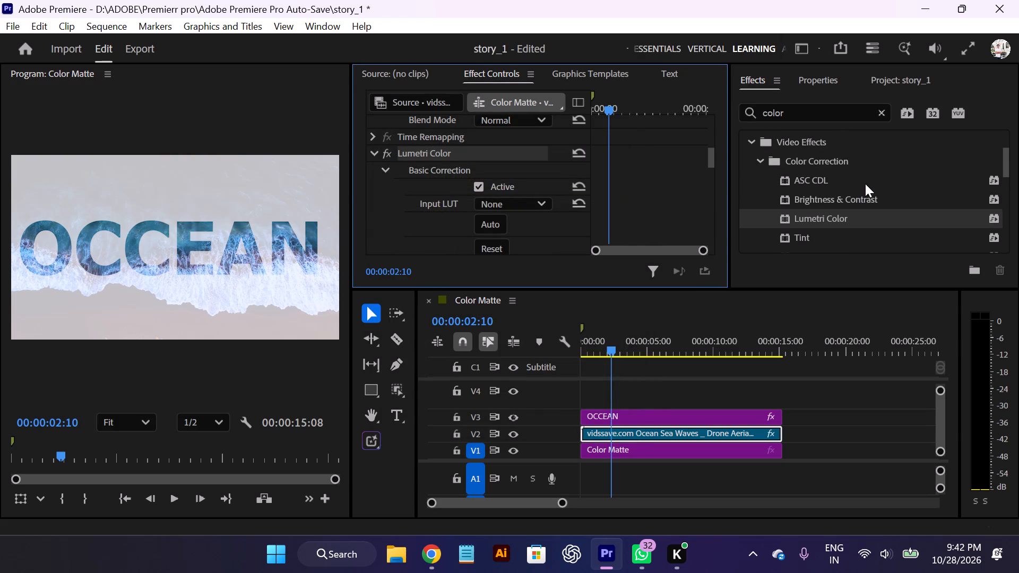
scroll(865, 184, "up", 9)
left_click(747, 145)
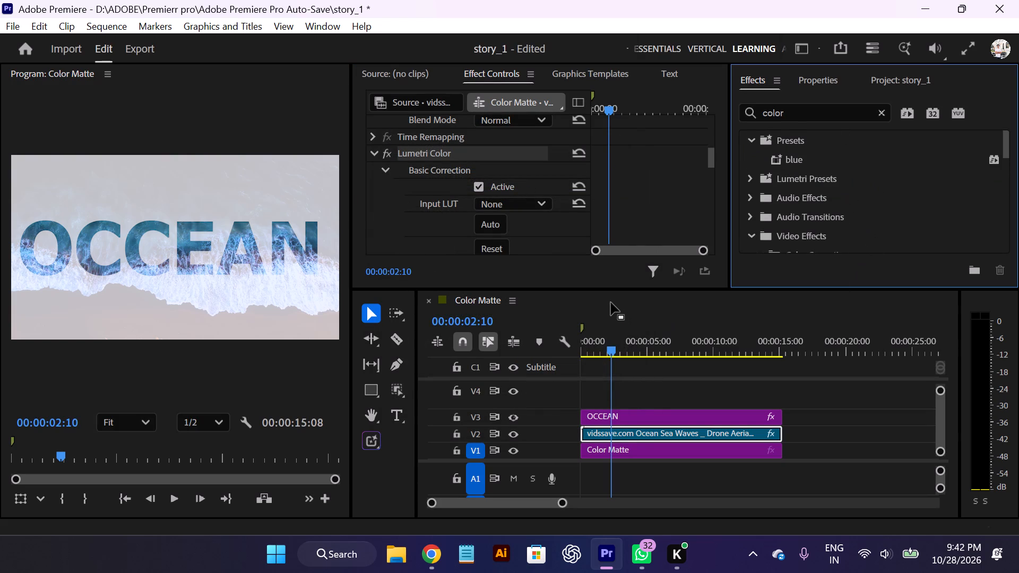
Deselect the clips, play the opening seconds of the sequence from the start, and return the playhead to the beginning.
left_click_drag(805, 454, 865, 409)
left_click_drag(608, 352, 555, 363)
scroll(636, 377, "up", 3)
key("space")
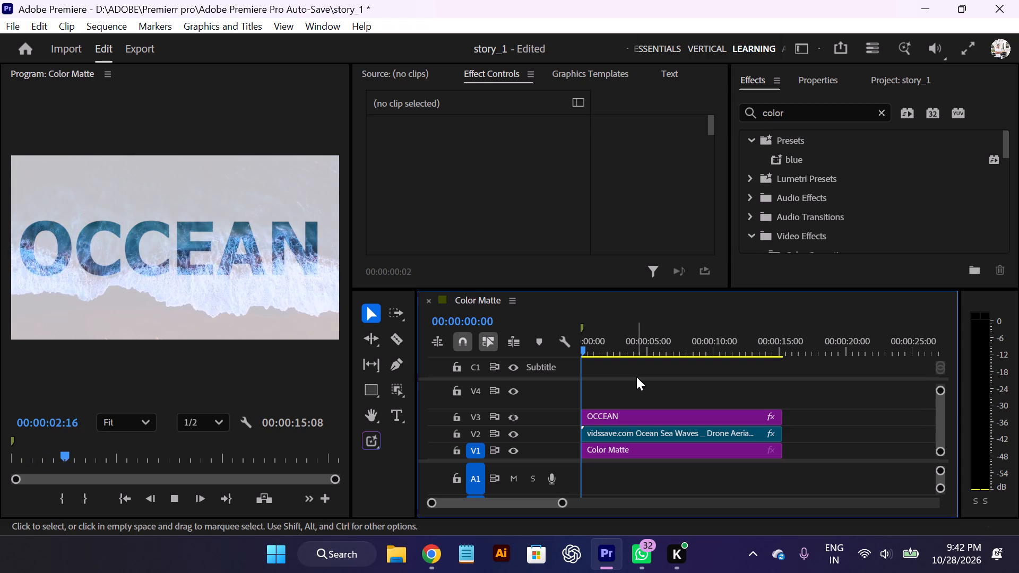
key("space")
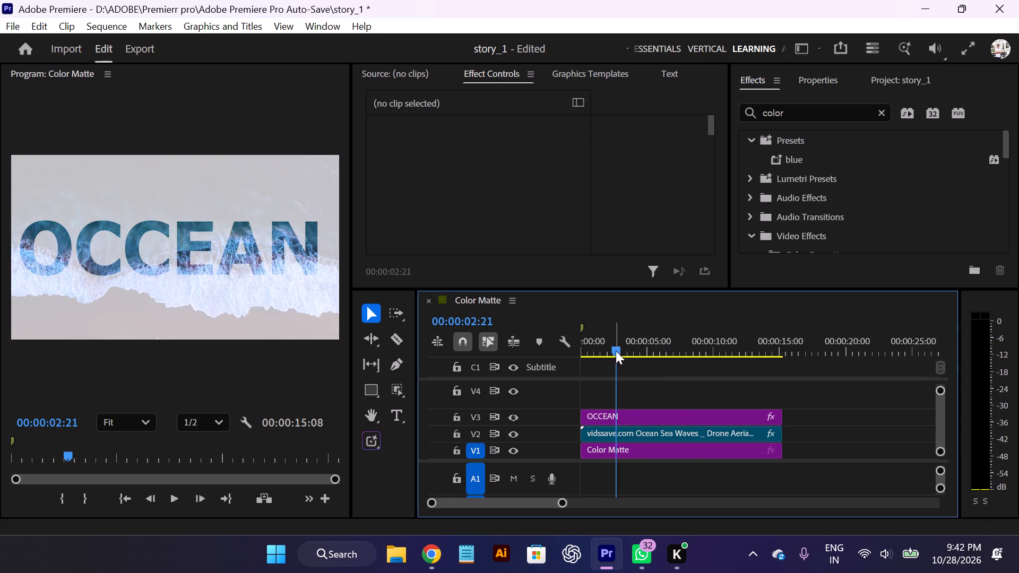
left_click_drag(611, 350, 514, 370)
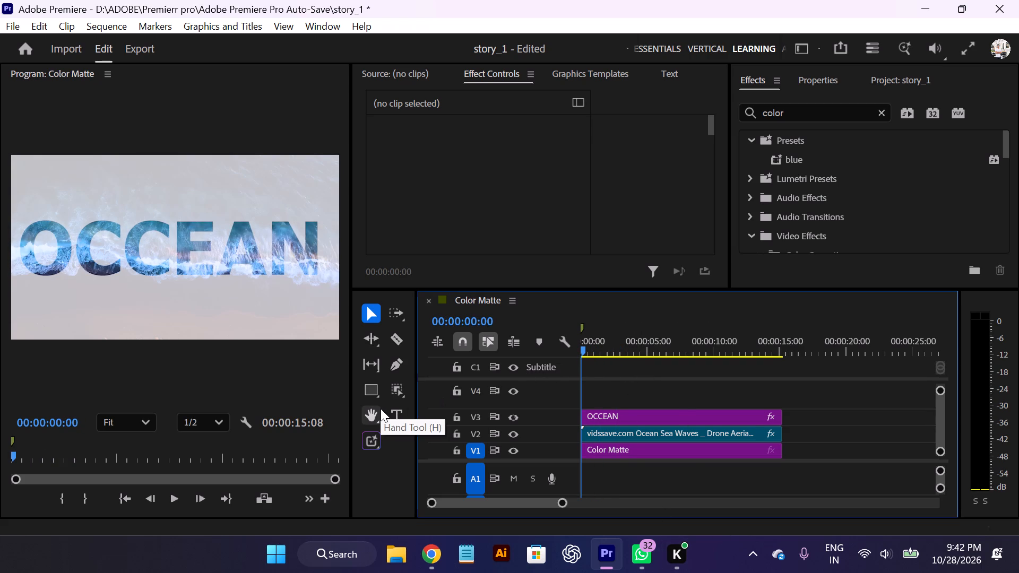
Capture a Snipping Tool screenshot of the whole Premiere workspace above the taskbar.
key("Print")
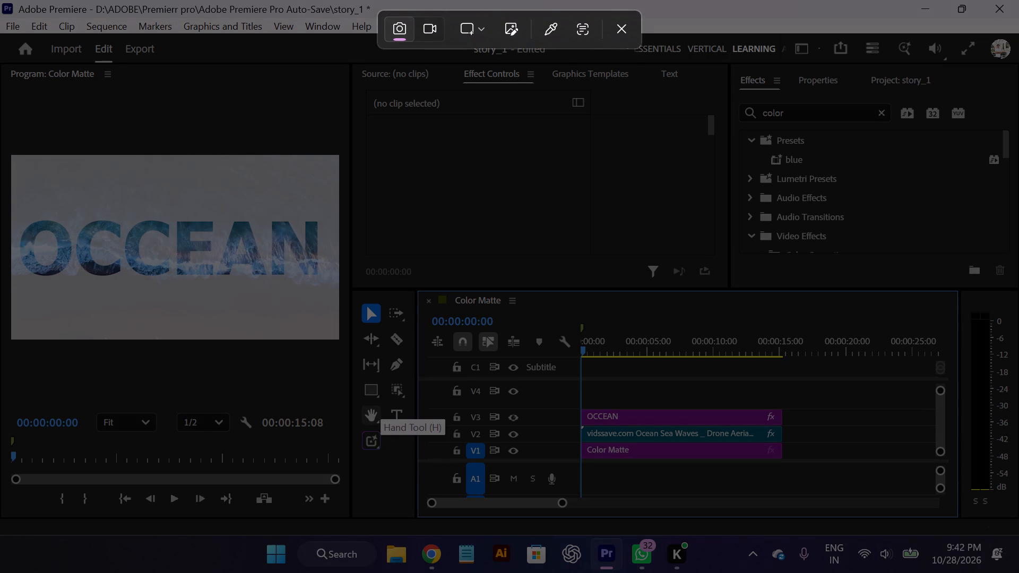
left_click_drag(0, 0, 1018, 532)
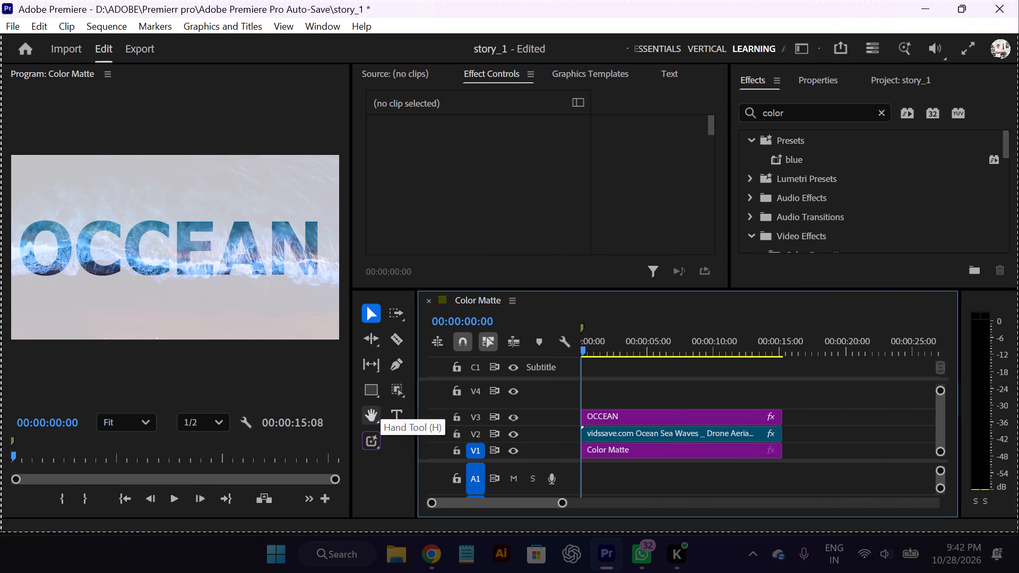
left_click_drag(1018, 532, 1018, 538)
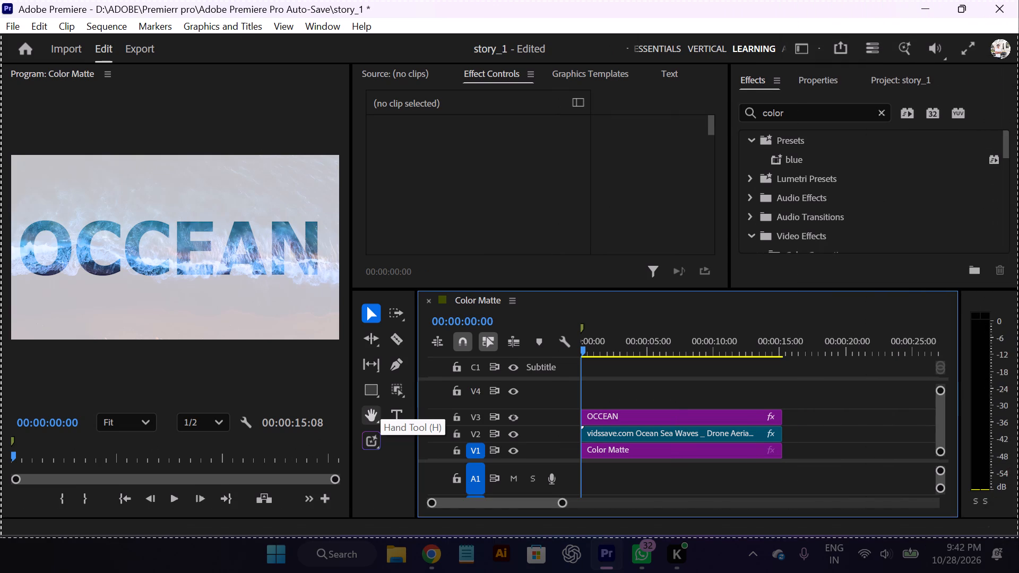
left_click_drag(1018, 538, 1018, 537)
left_click_drag(1018, 537, 1018, 534)
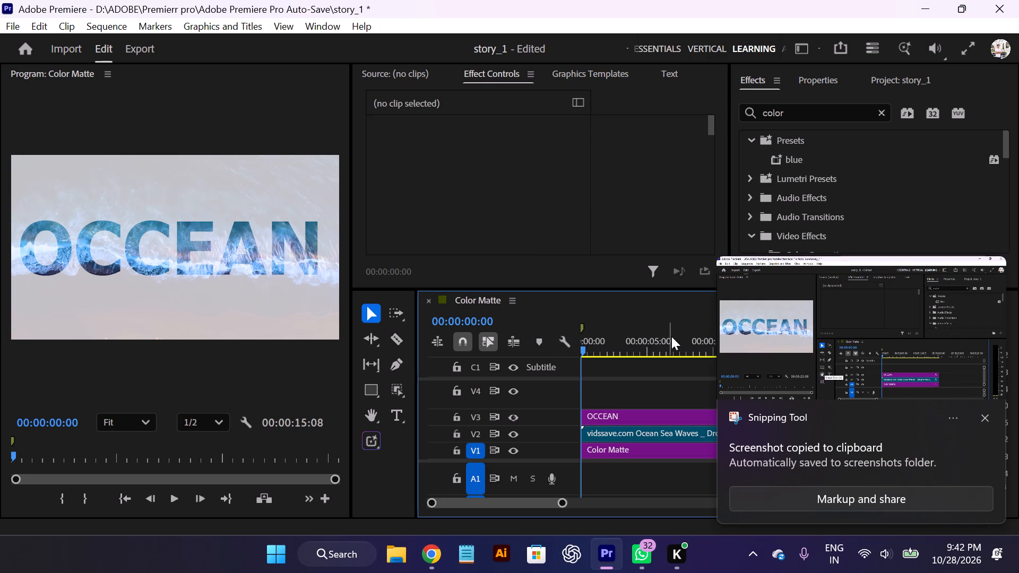
Start a Snipping Tool video recording covering the whole Premiere workspace above the taskbar.
key("Print")
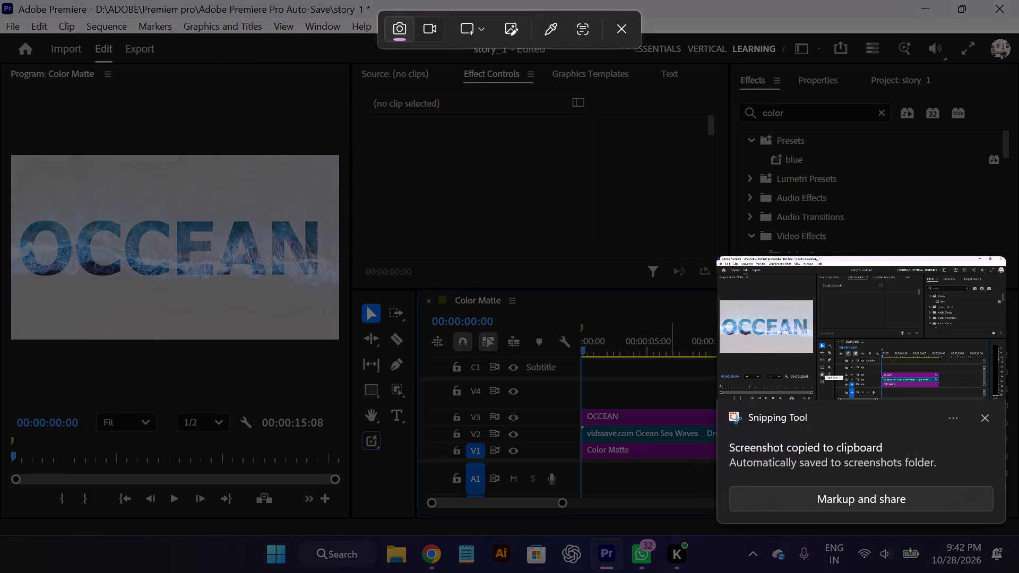
left_click(431, 32)
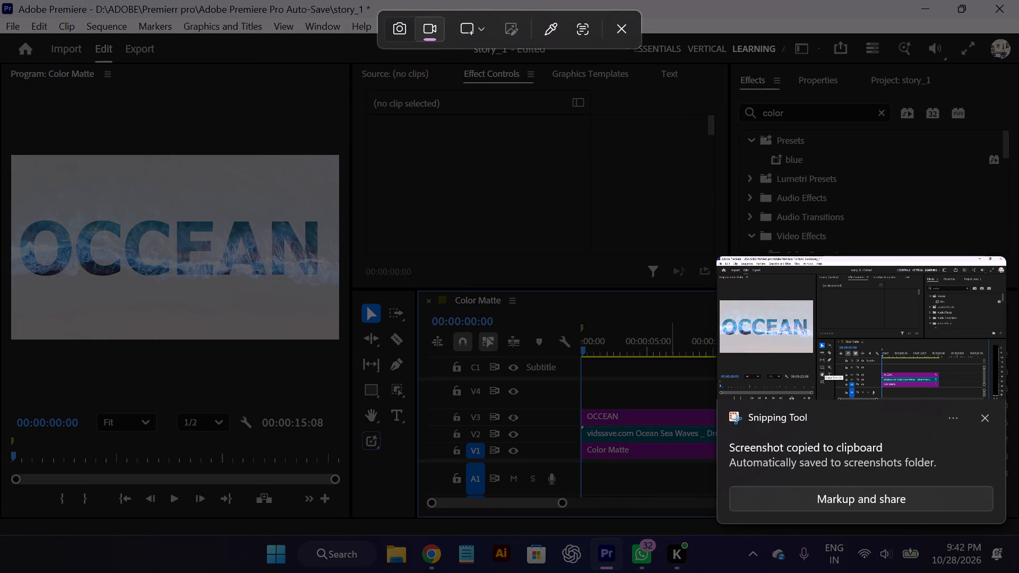
left_click_drag(0, 0, 841, 534)
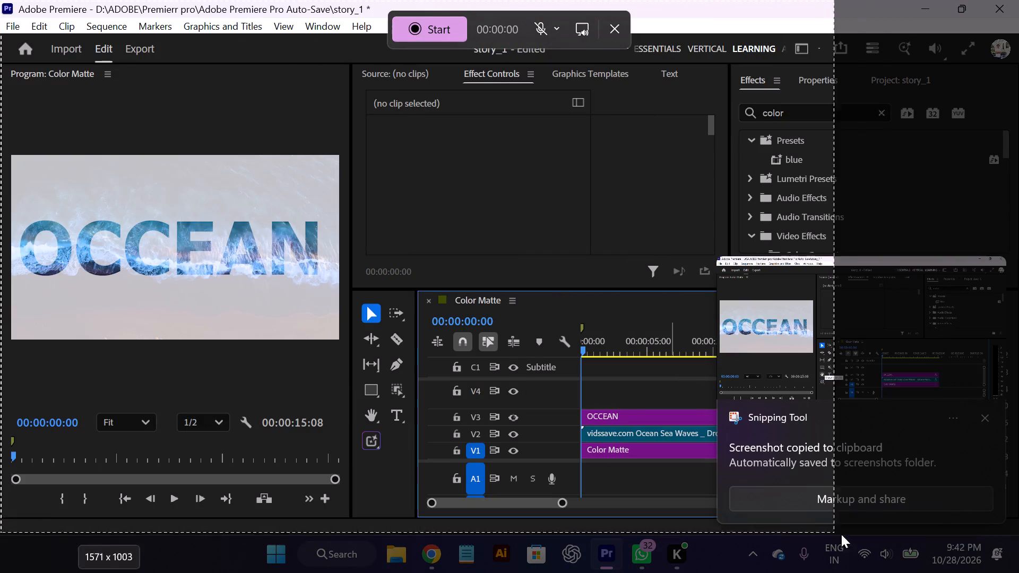
left_click_drag(841, 534, 1018, 534)
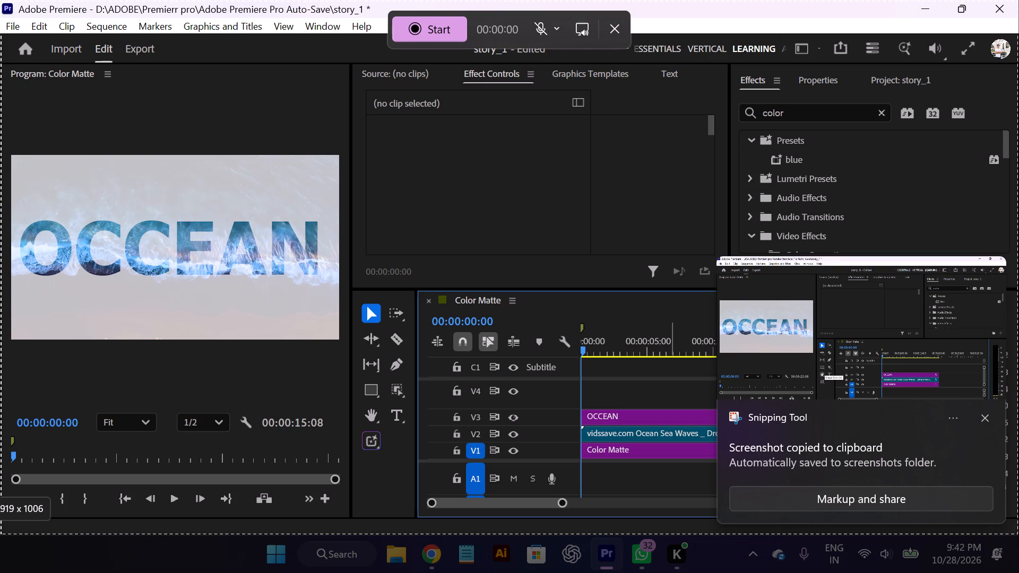
left_click_drag(1018, 534, 1018, 537)
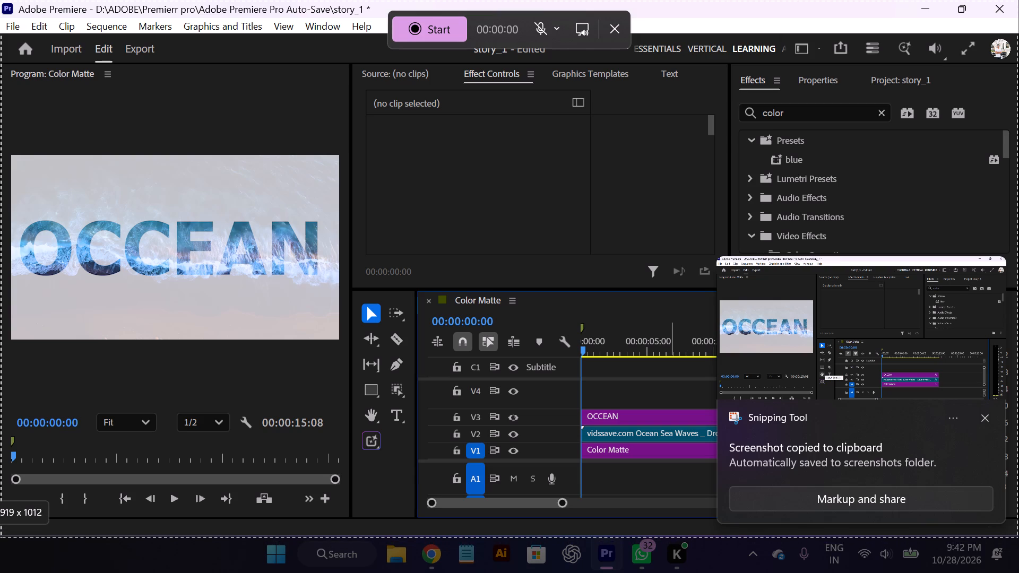
left_click_drag(1018, 537, 1018, 535)
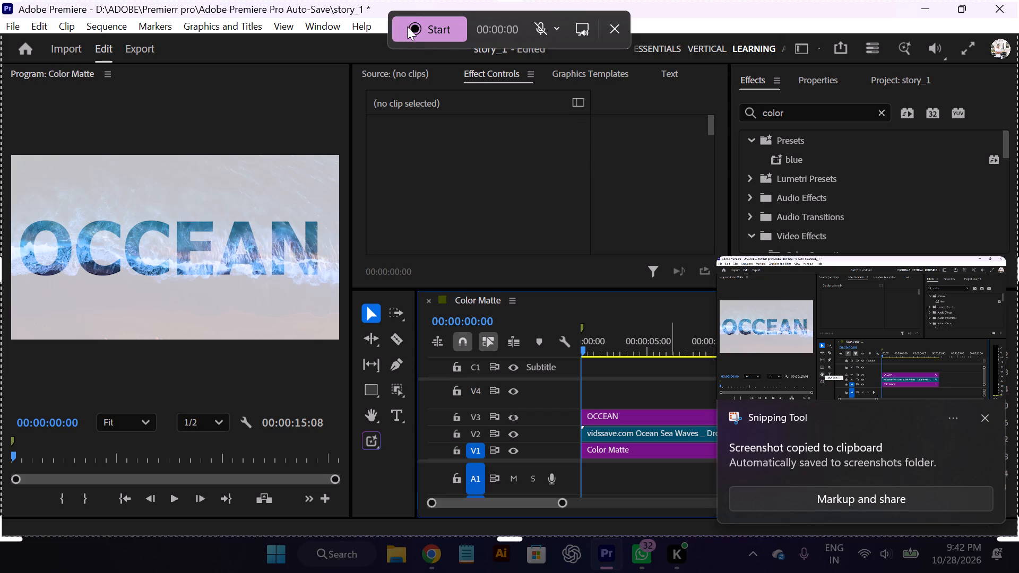
left_click(418, 31)
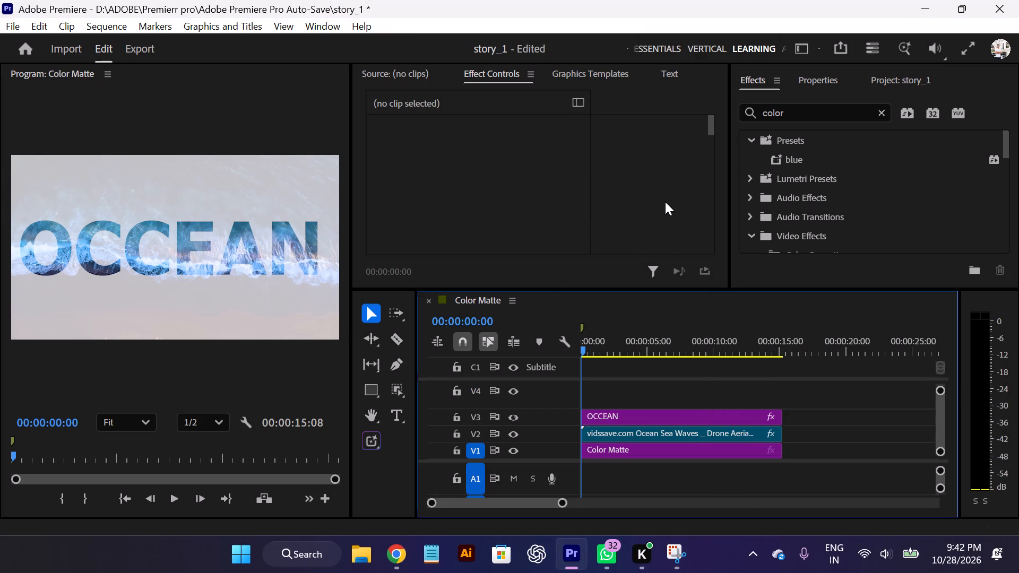
Play the sequence from the start in the maximized program monitor to about 9 seconds, restore the layout, and pause the screen recording.
left_click(167, 201)
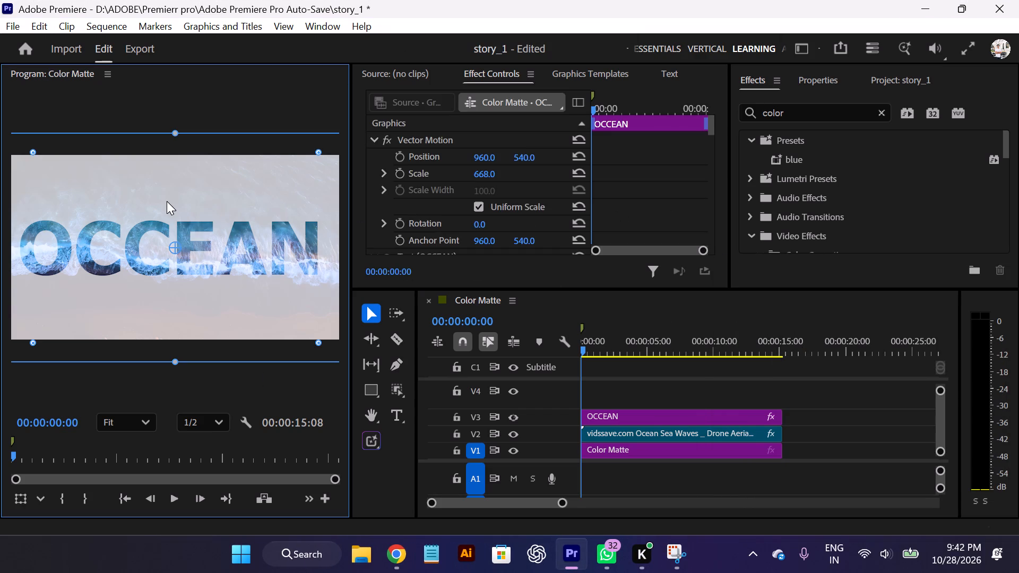
key("grave")
key("space")
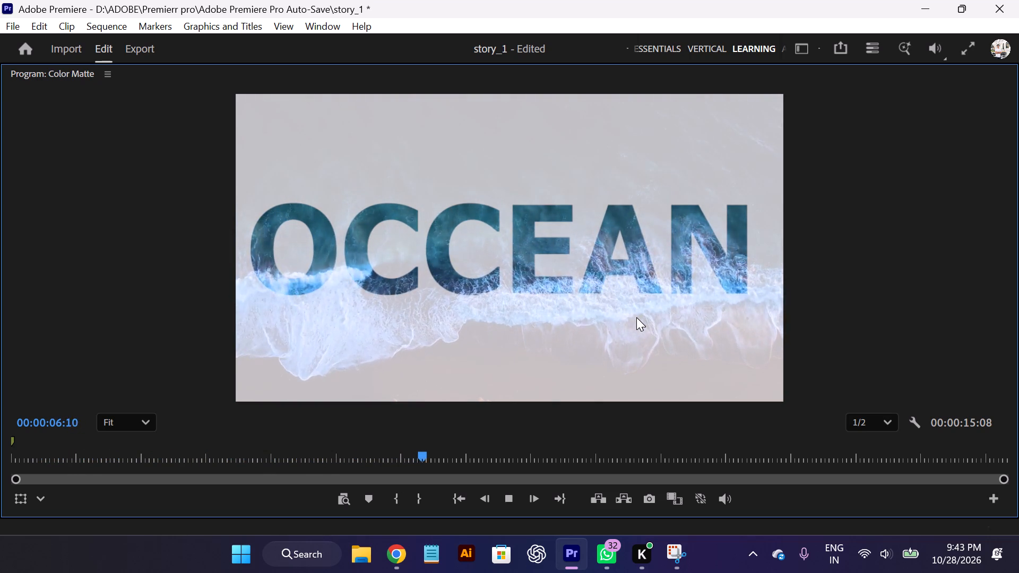
key("grave")
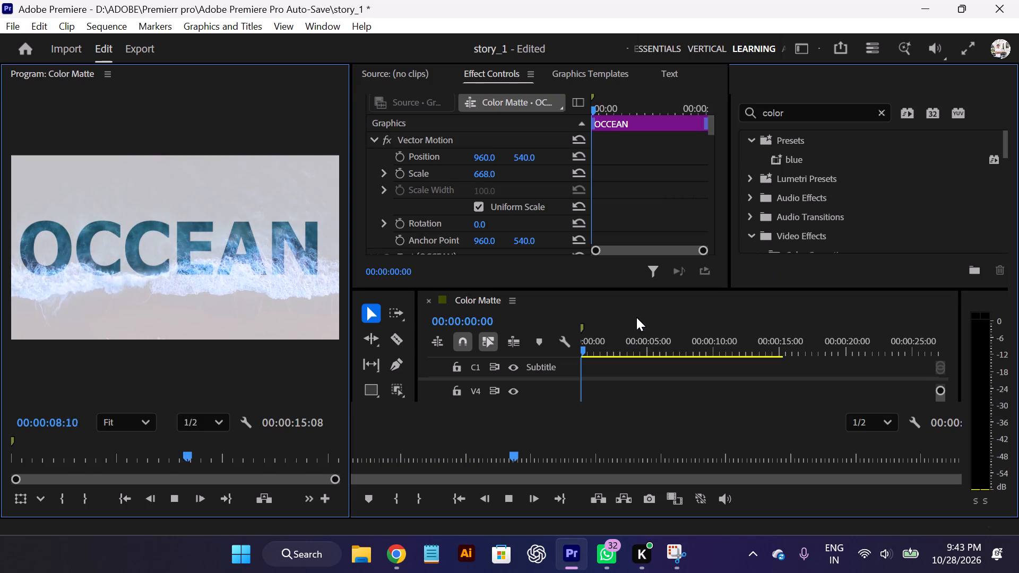
key("space")
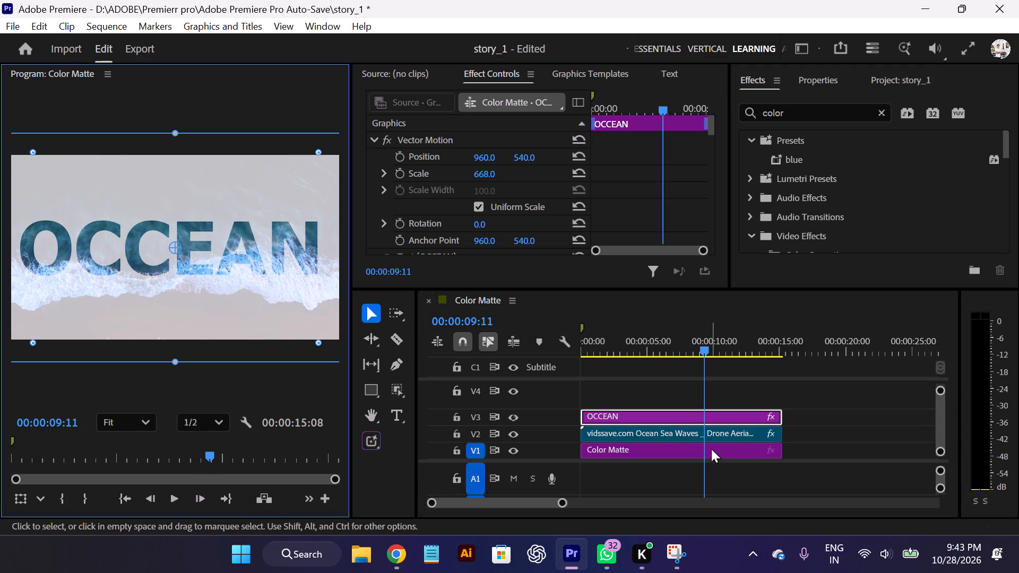
left_click(425, 32)
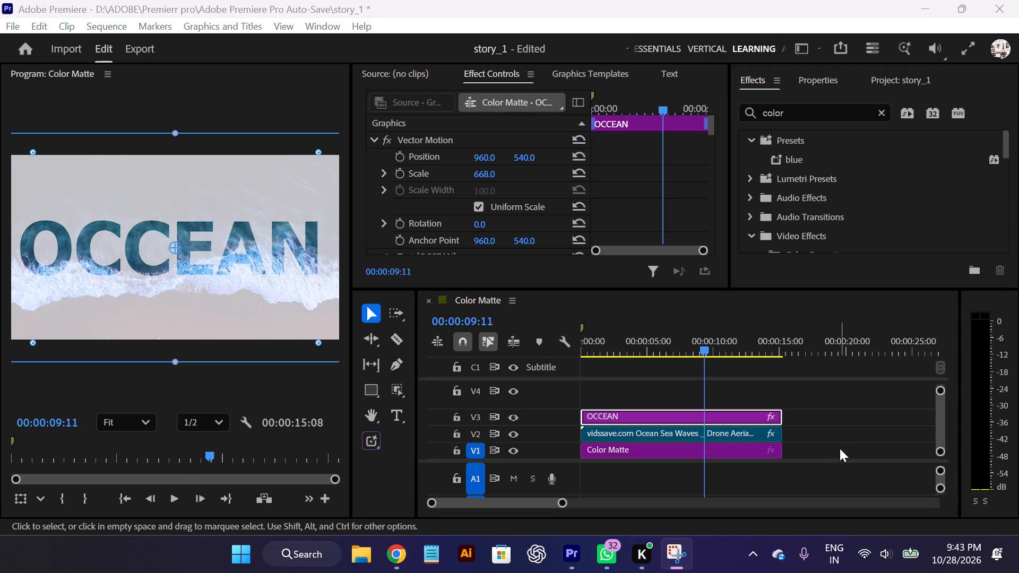
Delete the OCCEAN text, ocean footage and color matte clips from the timeline and return the playhead to the start.
left_click_drag(831, 456, 652, 395)
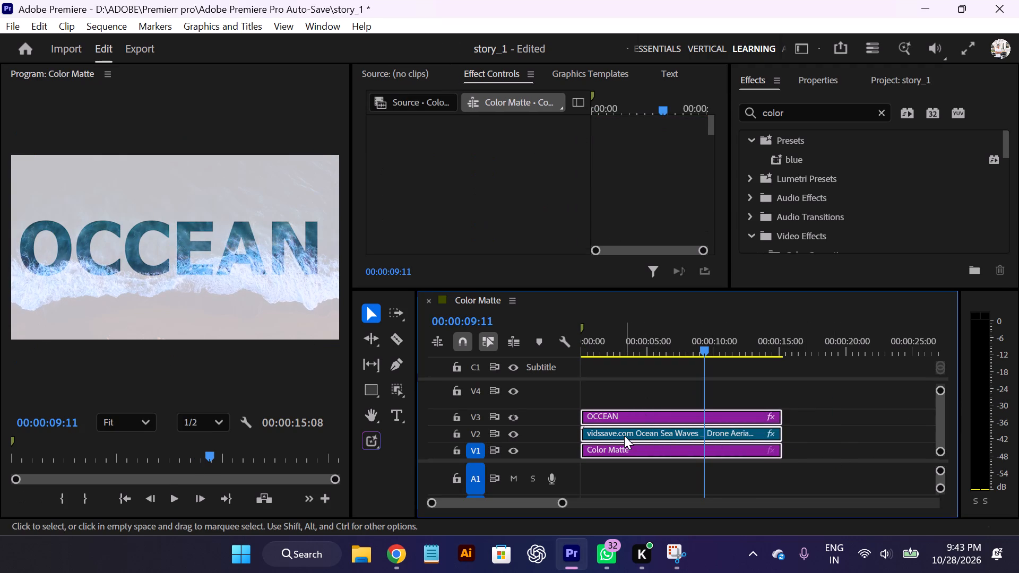
key("Delete")
left_click_drag(712, 346, 587, 348)
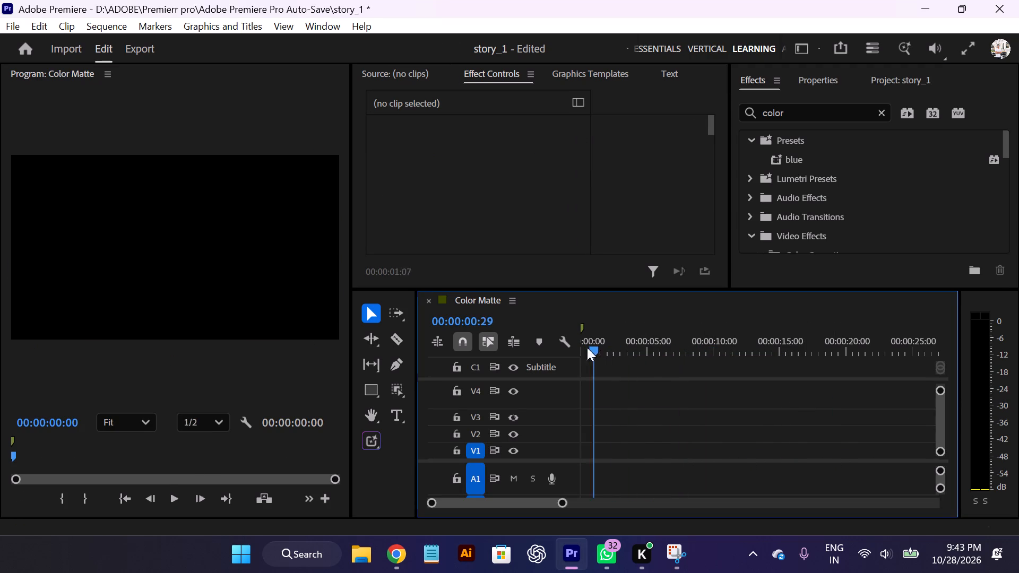
left_click_drag(587, 348, 534, 347)
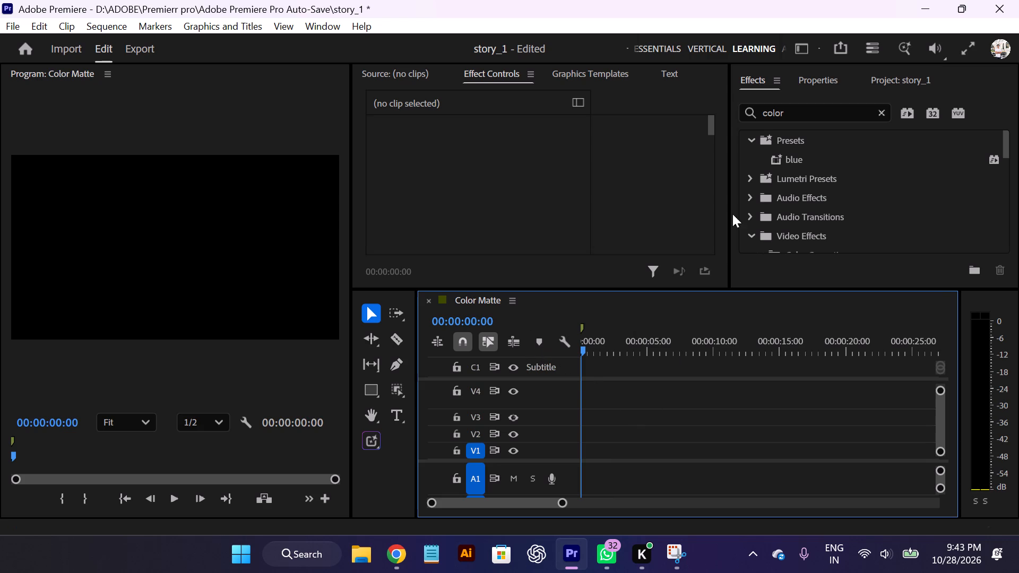
Show the story_1 project media and resume the paused Snipping Tool recording.
left_click(907, 71)
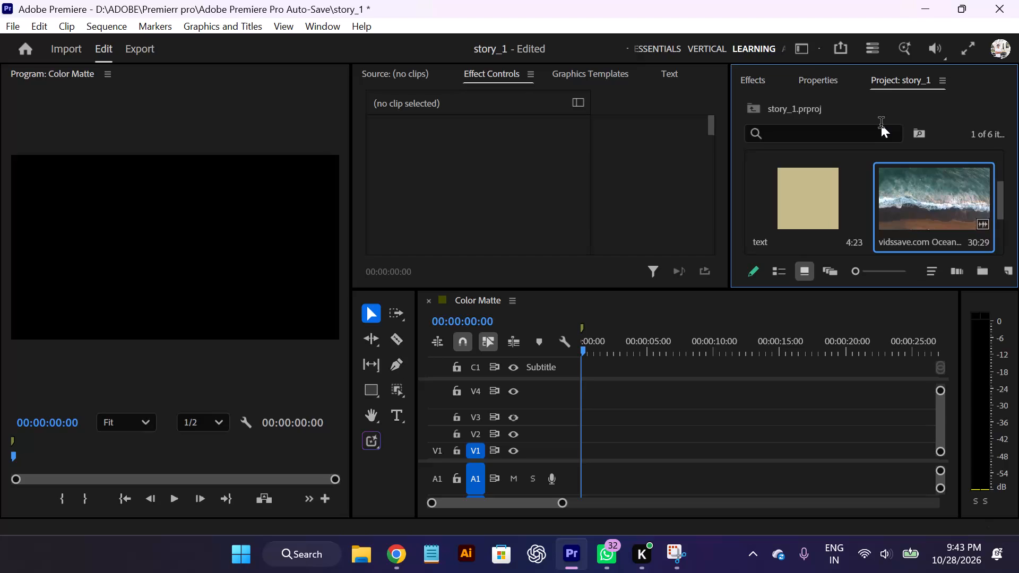
left_click_drag(461, 16, 506, 25)
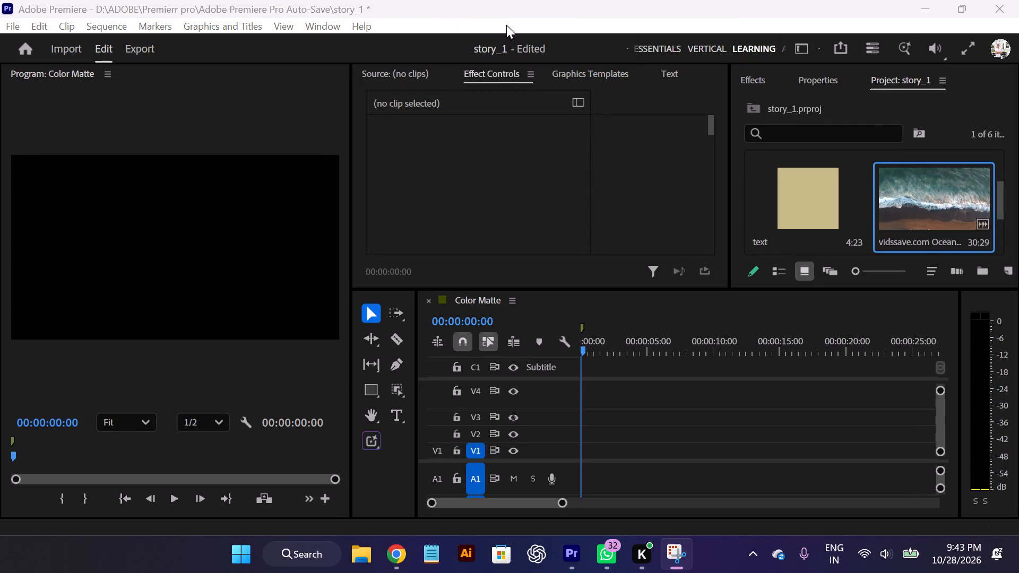
left_click_drag(506, 25, 507, 24)
left_click_drag(499, 18, 521, 16)
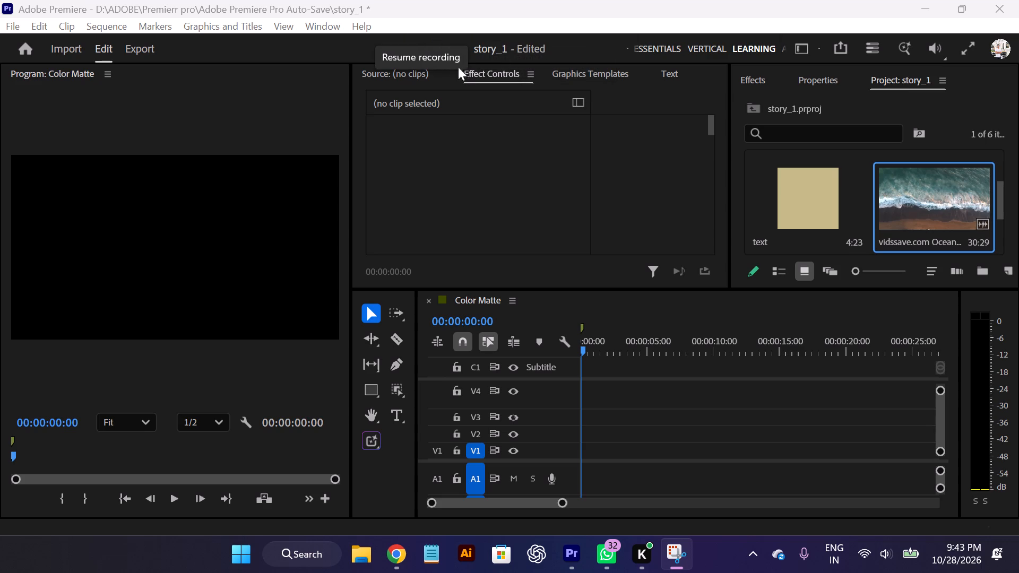
left_click(420, 30)
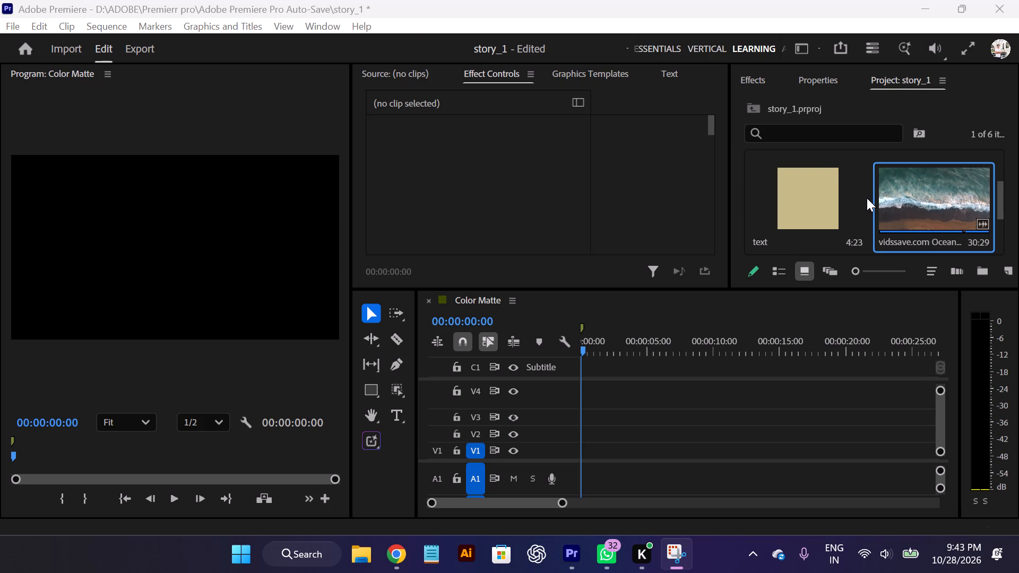
Place the ocean waves clip at the start of V1, keeping the existing sequence settings, and briefly preview it before returning to the start.
left_click_drag(941, 187, 582, 420)
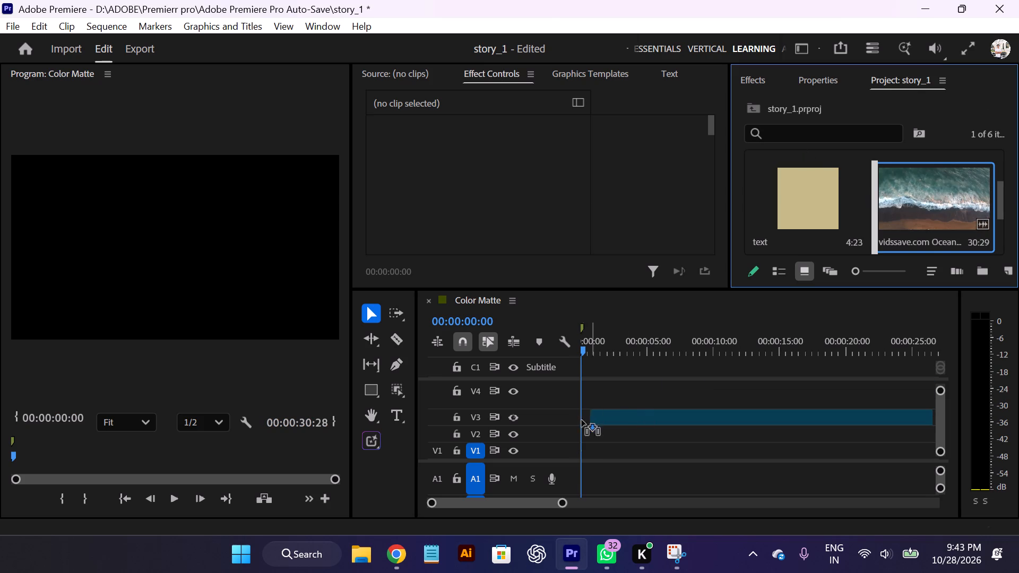
left_click_drag(582, 420, 560, 443)
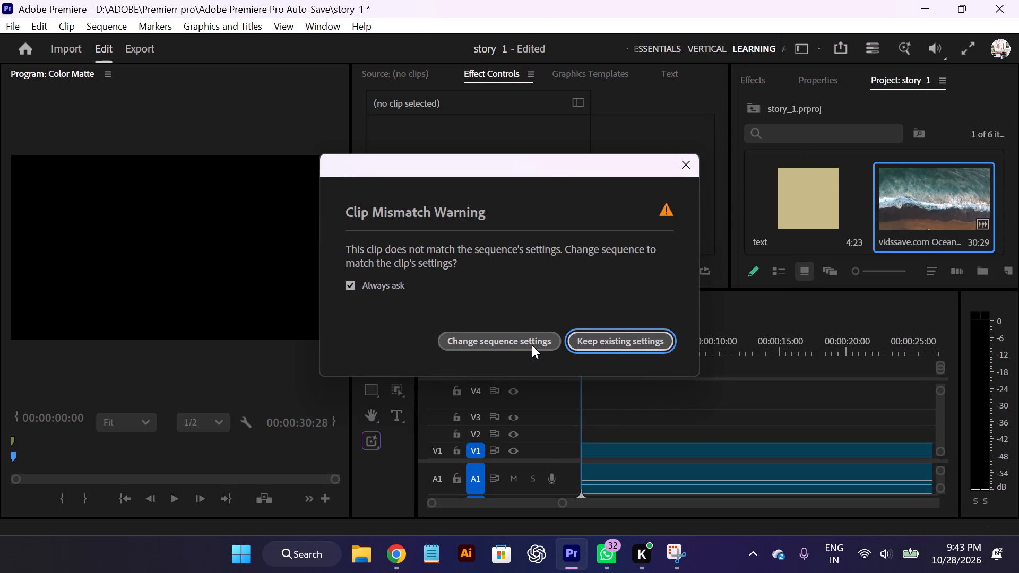
left_click(606, 345)
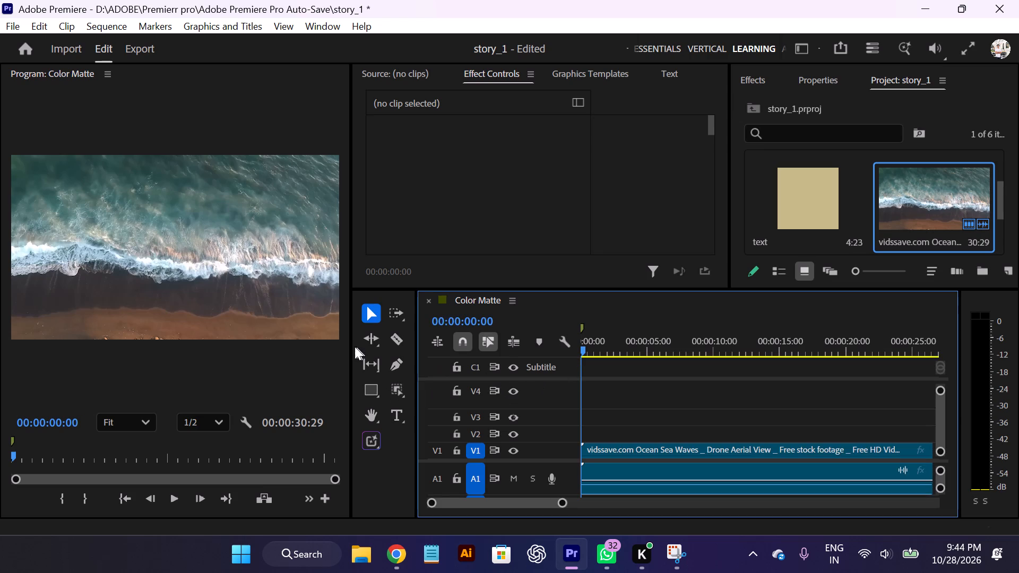
key("space")
key("space")
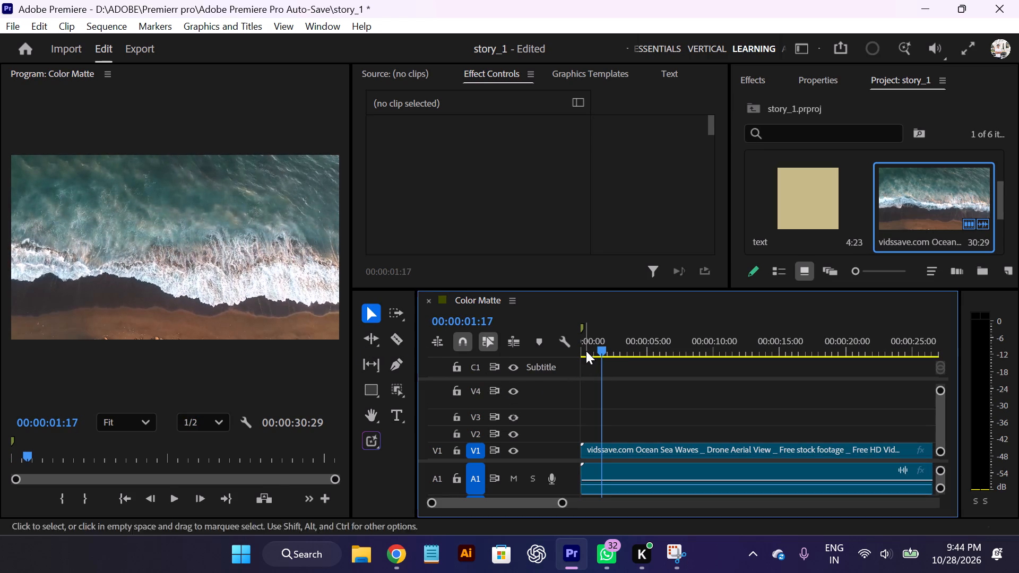
left_click_drag(602, 346, 526, 345)
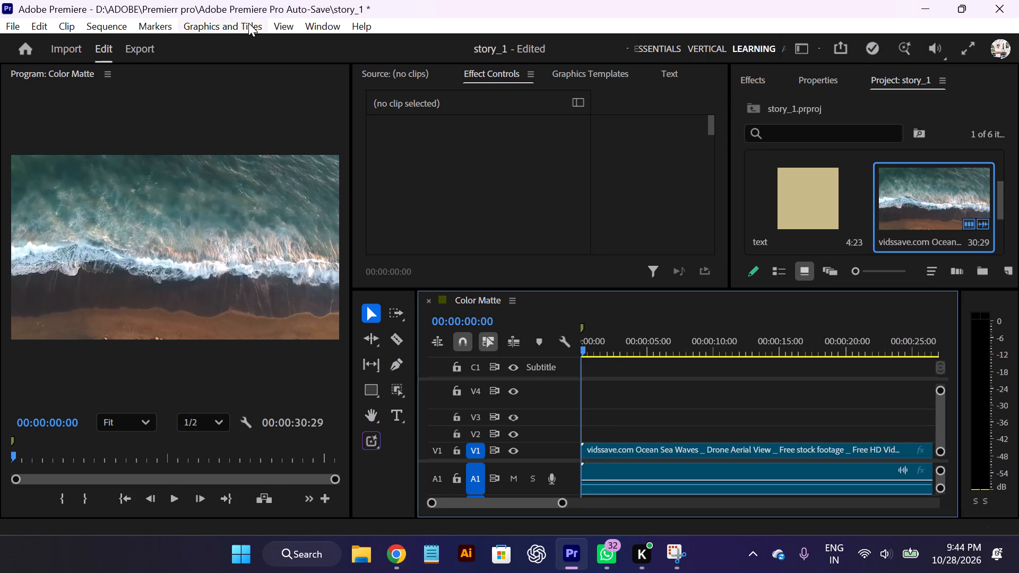
Add a rectangle graphic layer above the ocean clip and scale it to 705 so it covers the whole frame.
left_click(281, 27)
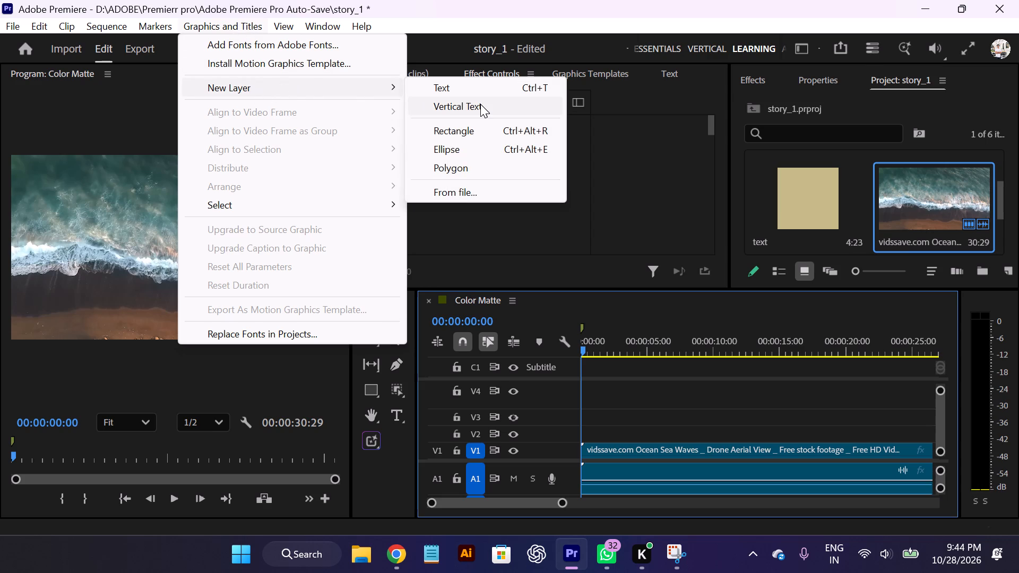
left_click(496, 135)
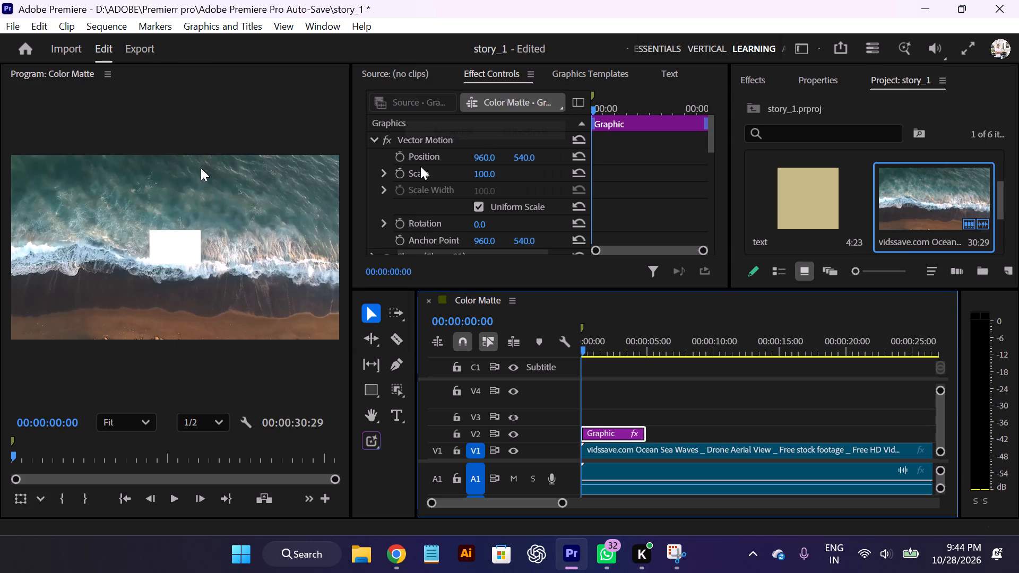
left_click_drag(479, 175, 701, 175)
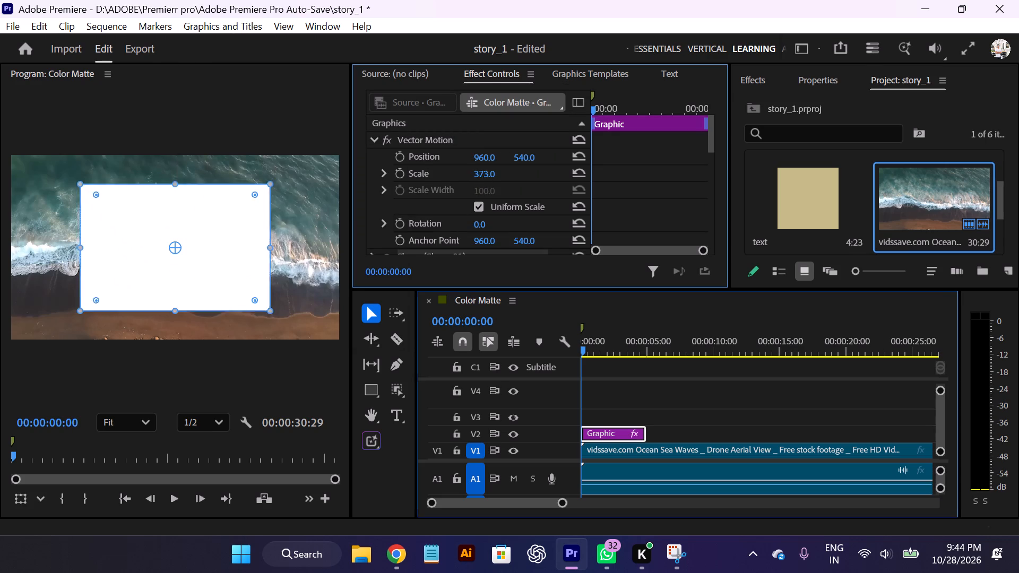
left_click_drag(701, 175, 964, 178)
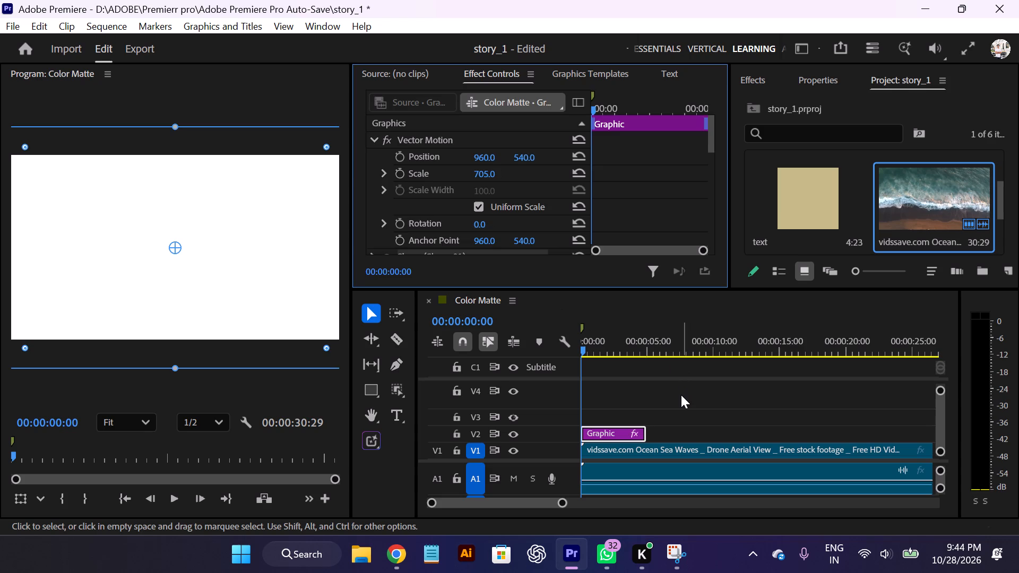
left_click(681, 395)
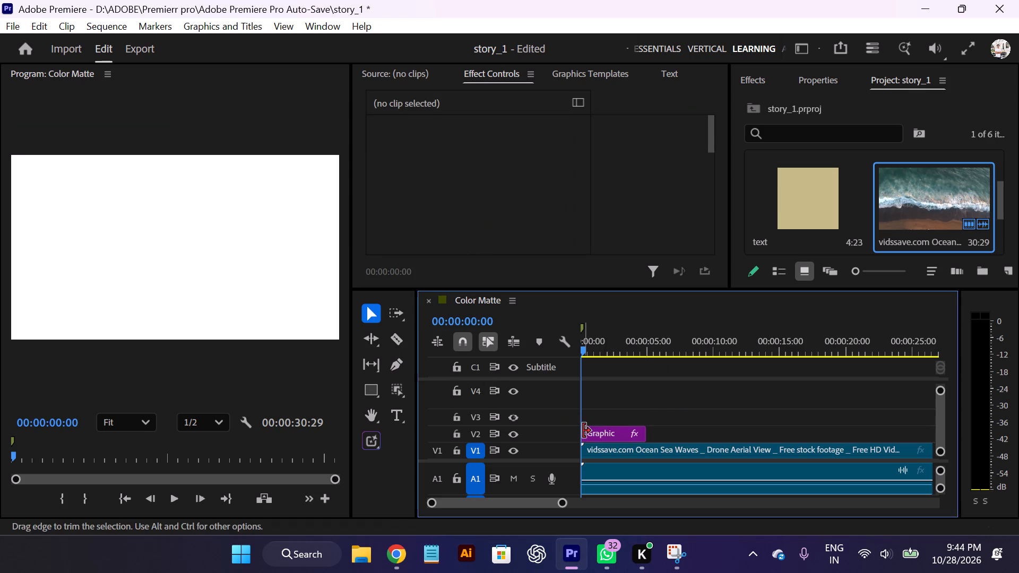
Add an OCCEAN text layer inside the rectangle's graphic clip on V2.
left_click(606, 440)
left_click(393, 419)
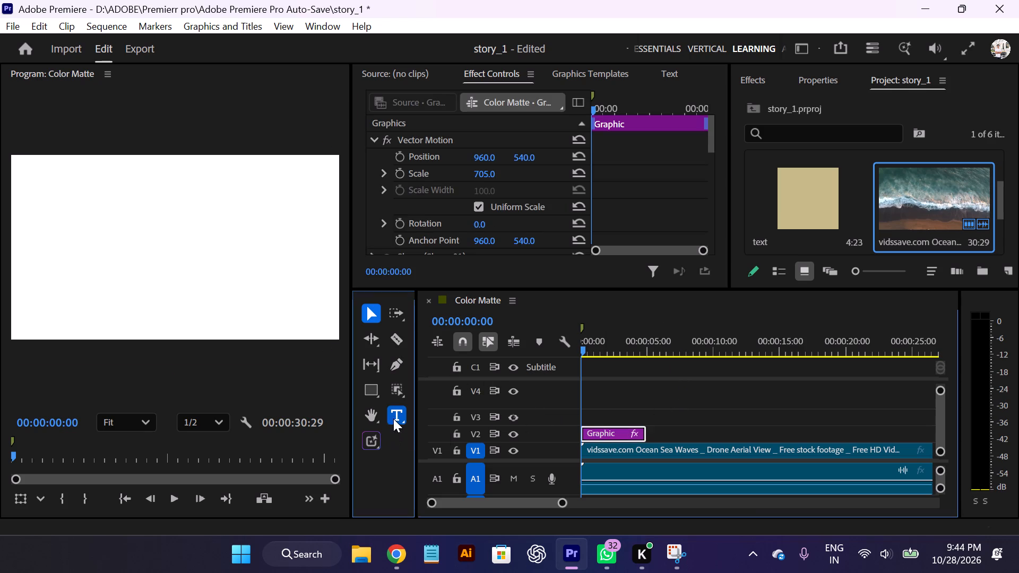
left_click(38, 228)
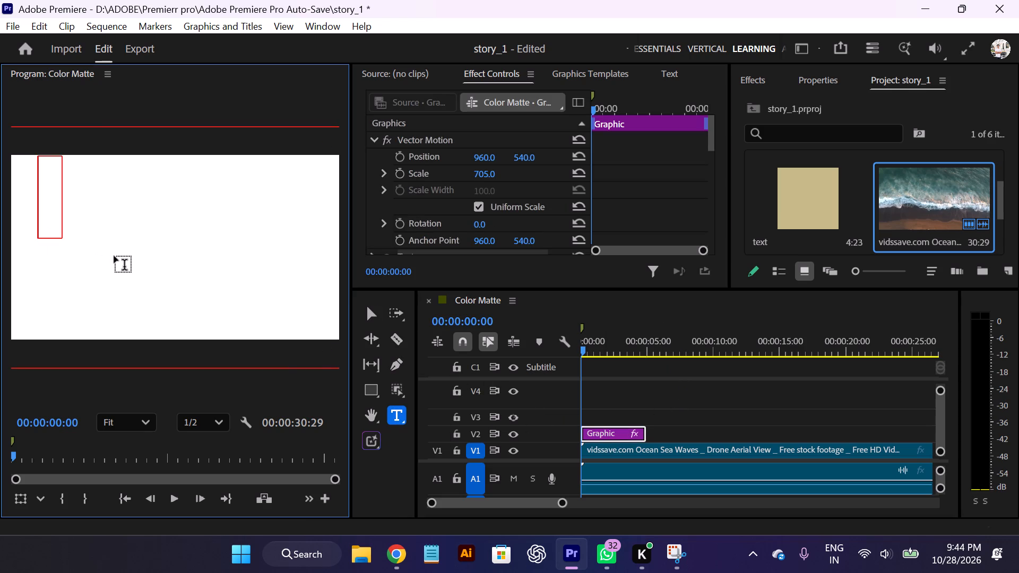
type("OCC")
type("EAN")
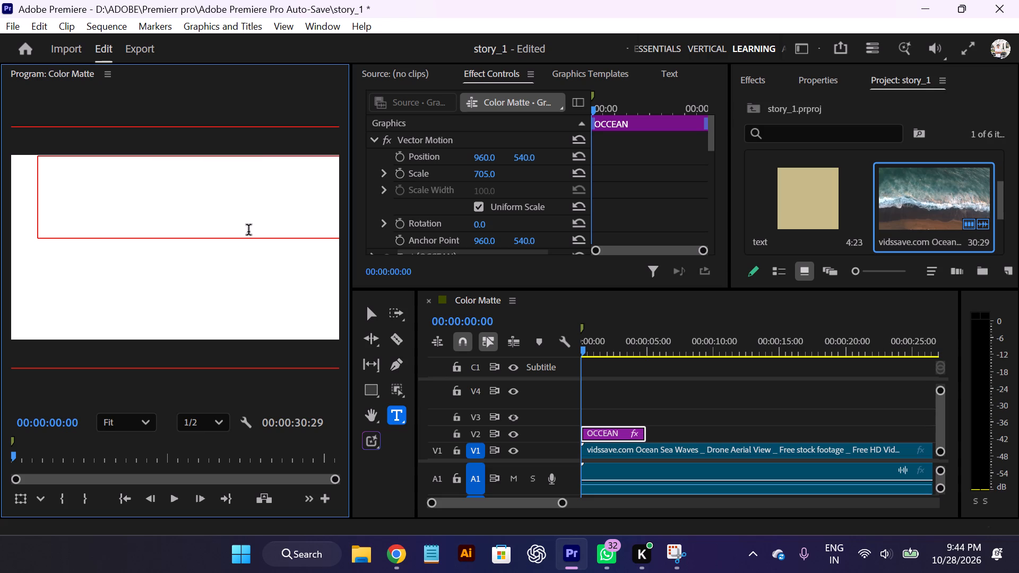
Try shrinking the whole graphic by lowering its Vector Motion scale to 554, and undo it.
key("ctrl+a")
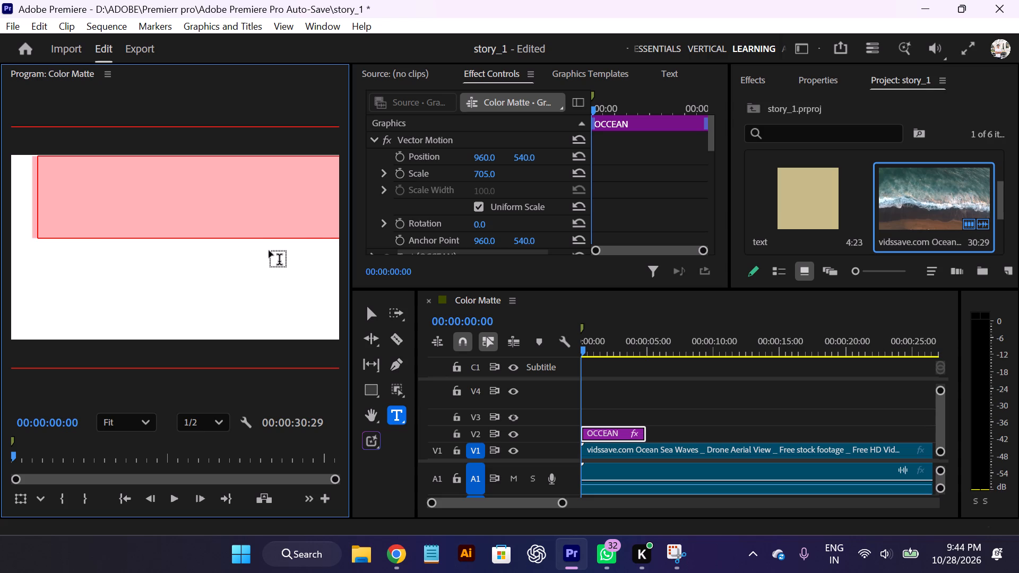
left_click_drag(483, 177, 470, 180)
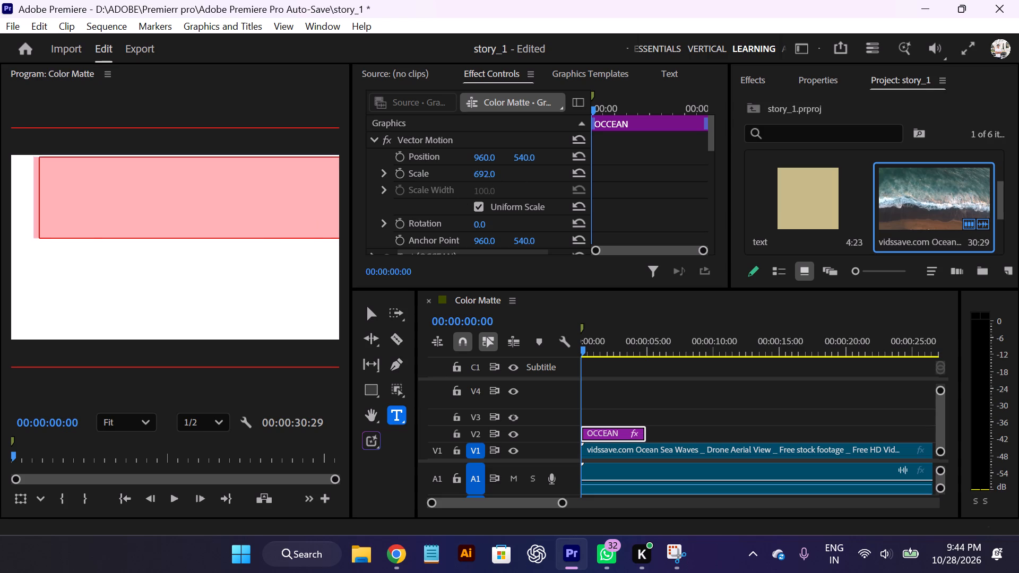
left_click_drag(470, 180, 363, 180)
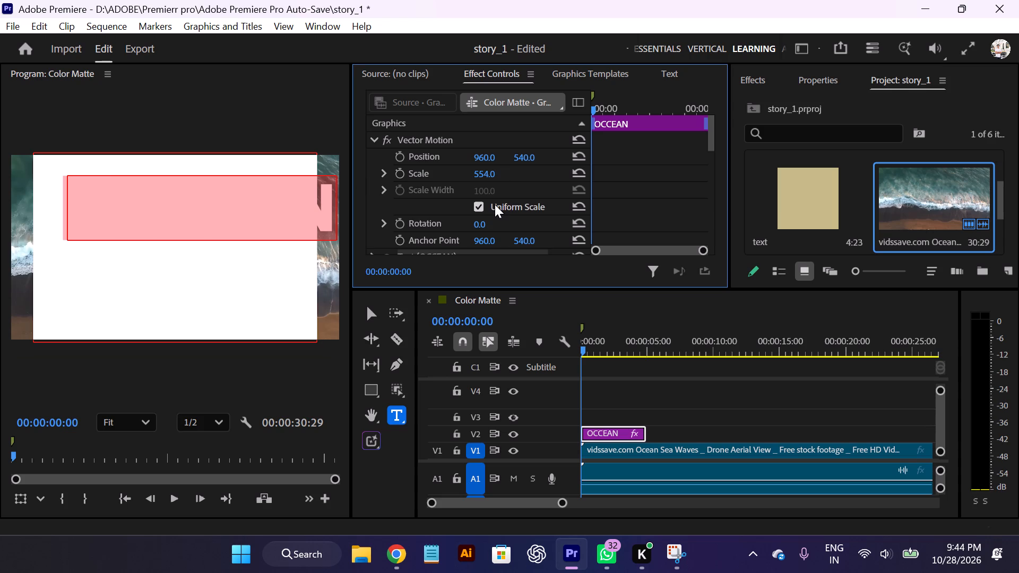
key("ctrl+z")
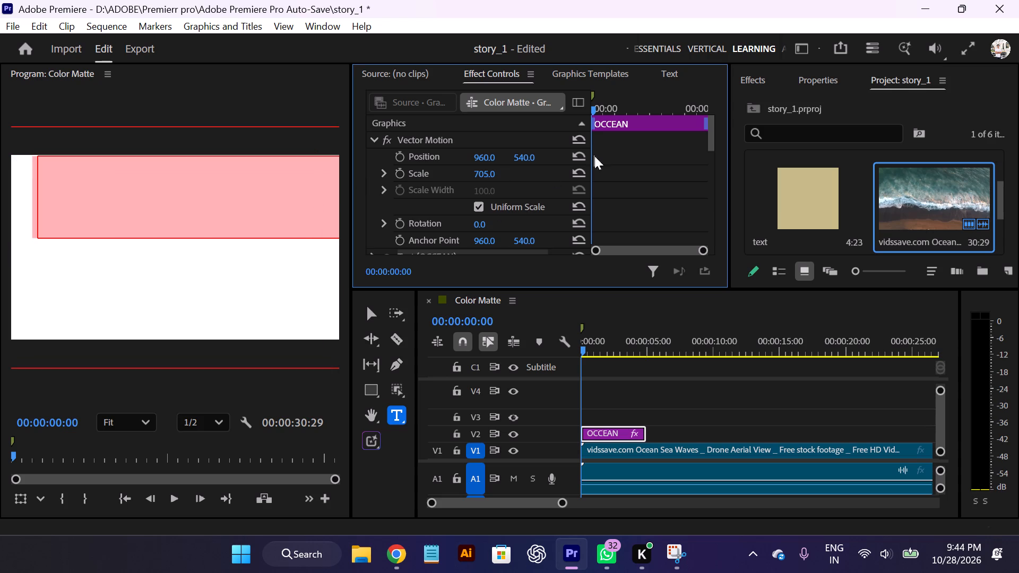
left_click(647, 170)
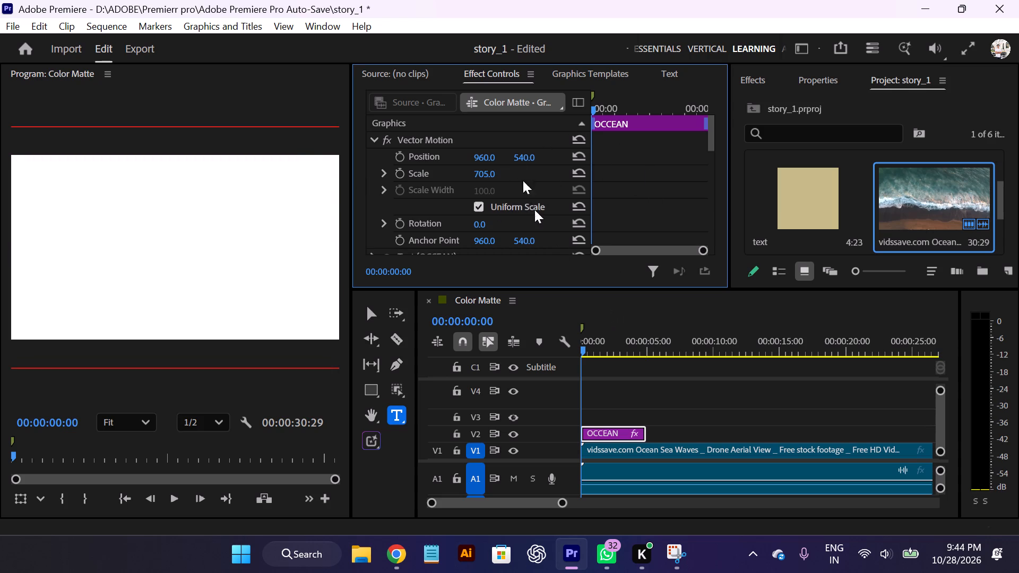
Reduce the font size of the OCCEAN text so the whole word fits within the frame width.
scroll(384, 126, "up", 5)
scroll(398, 134, "down", 7)
scroll(427, 168, "down", 6)
scroll(427, 171, "up", 4)
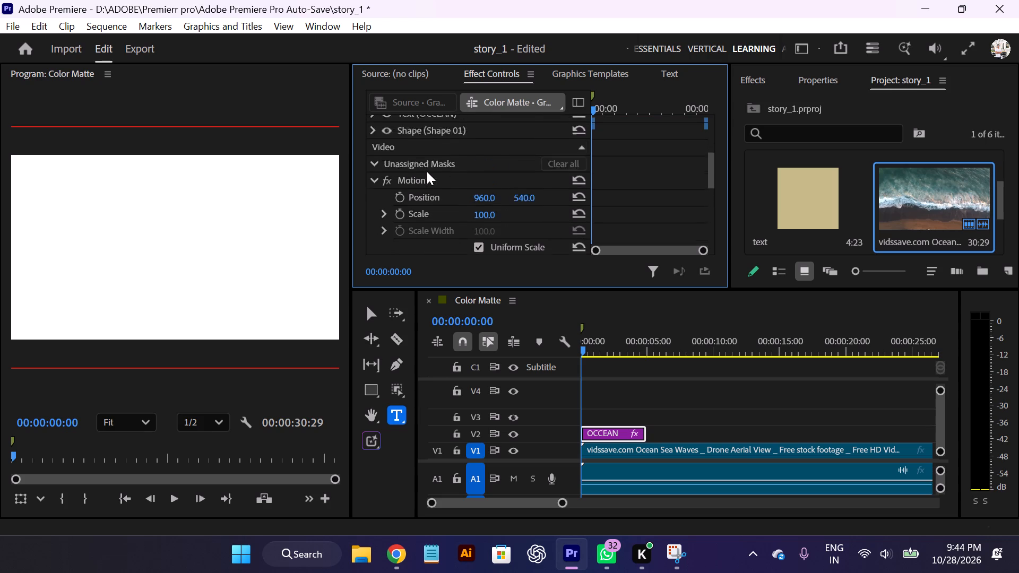
scroll(427, 171, "up", 2)
scroll(427, 171, "down", 7)
scroll(426, 176, "up", 6)
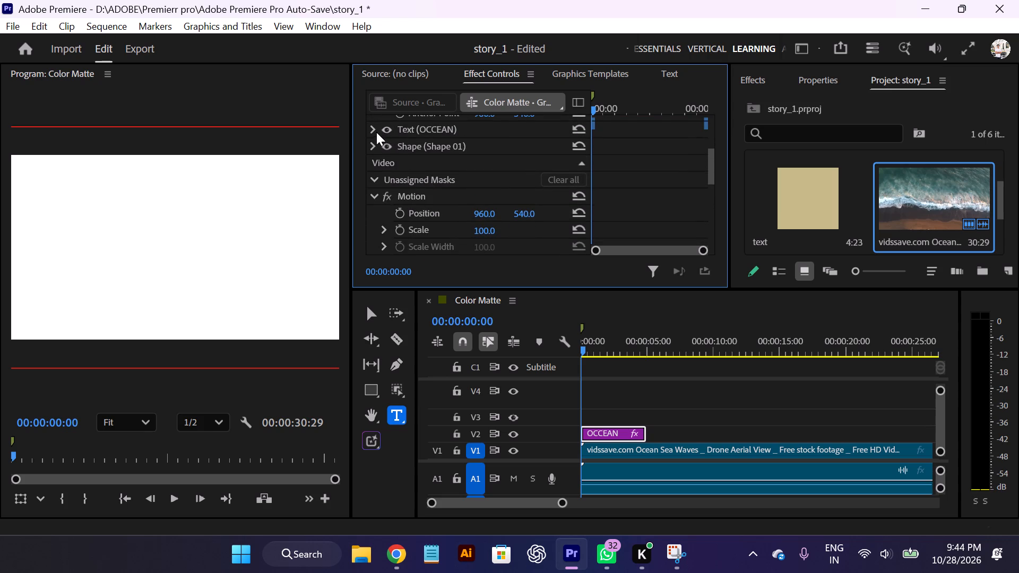
left_click(373, 131)
scroll(512, 183, "down", 2)
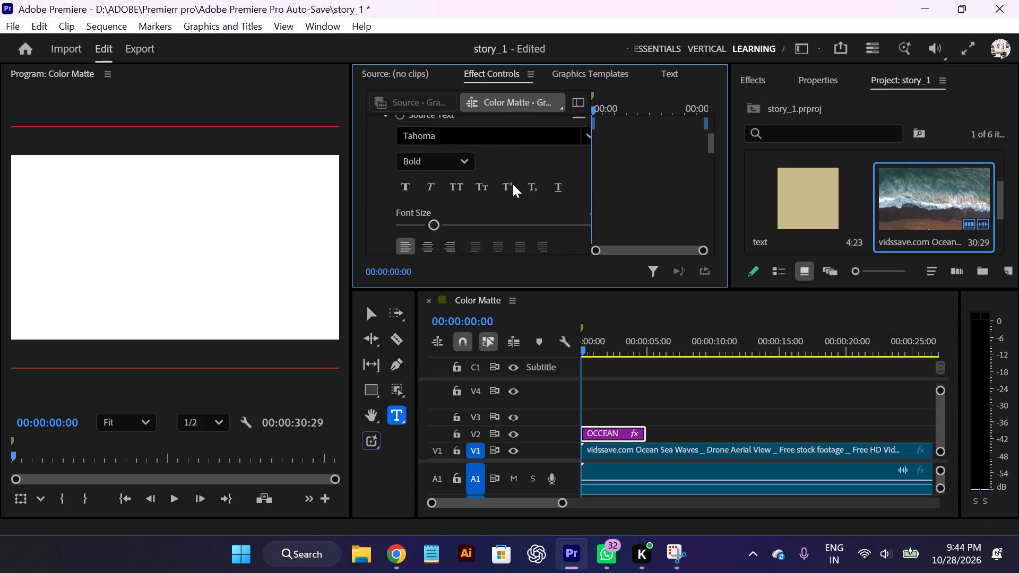
scroll(513, 184, "down", 5)
key("ctrl+a")
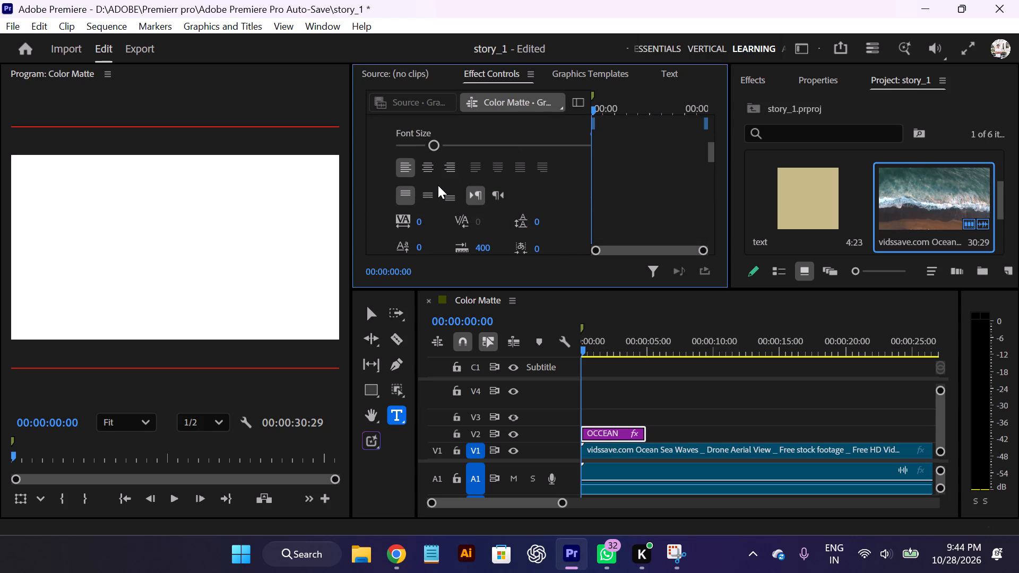
left_click(298, 188)
key("ctrl+a")
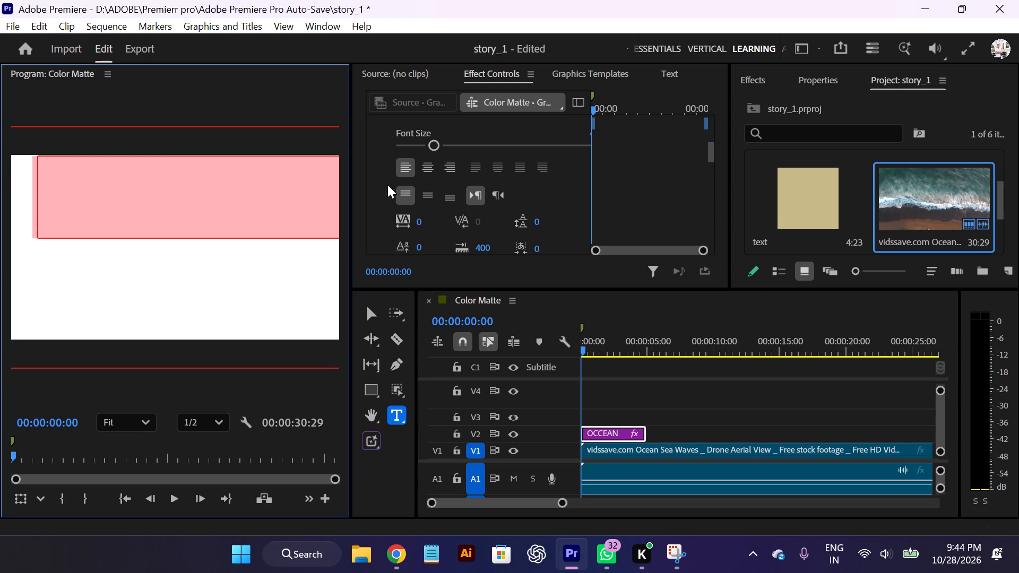
left_click_drag(431, 145, 421, 146)
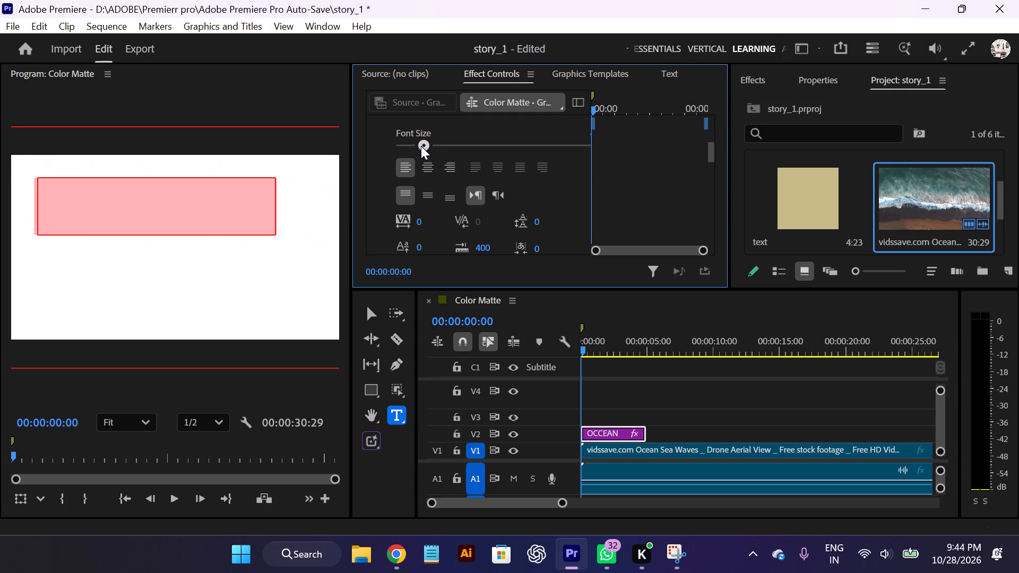
left_click_drag(421, 146, 425, 149)
Change the OCCEAN text's fill to the dark grey sampled from the interface background.
scroll(503, 201, "down", 9)
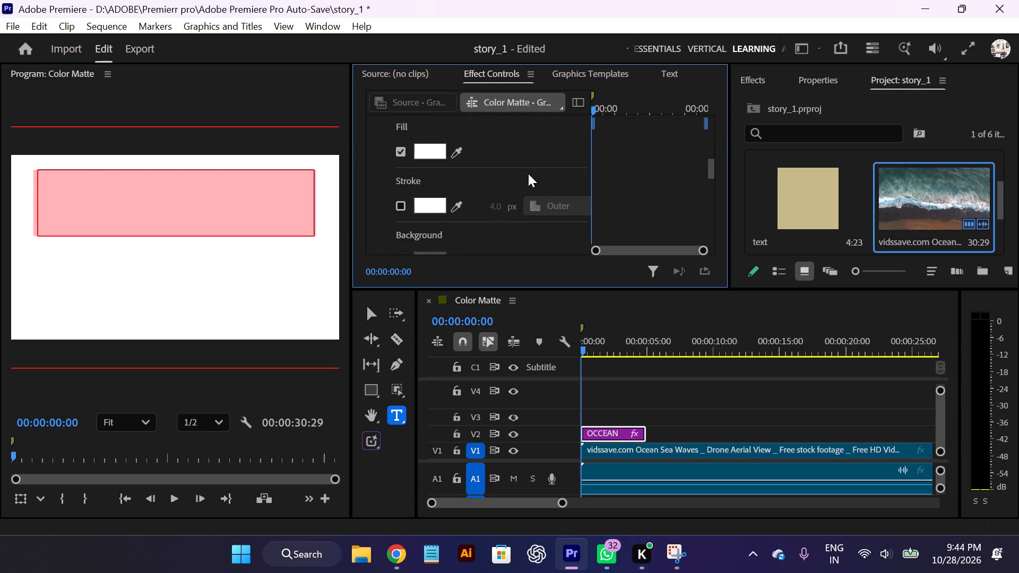
scroll(528, 173, "down", 1)
left_click(455, 141)
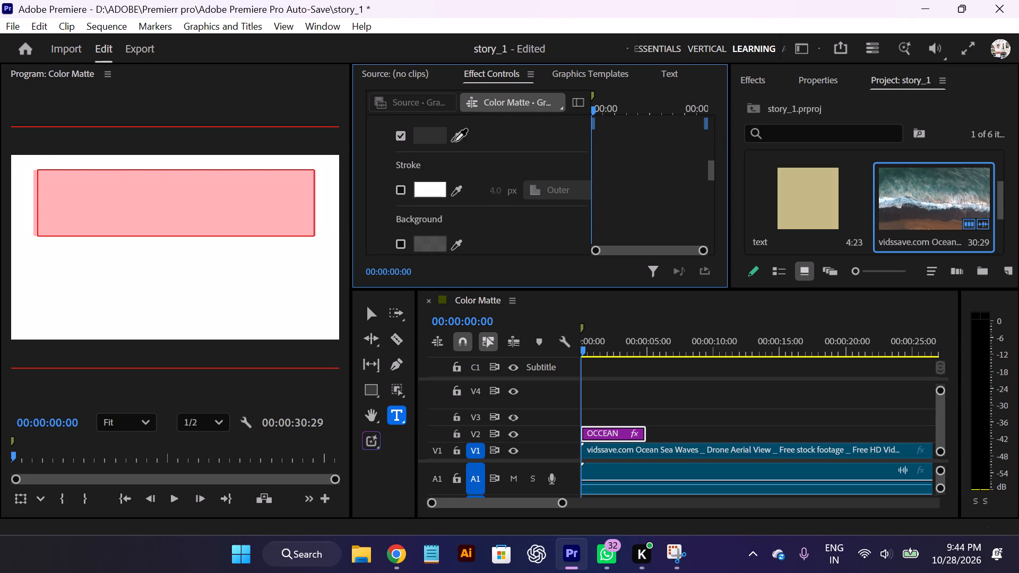
left_click(474, 184)
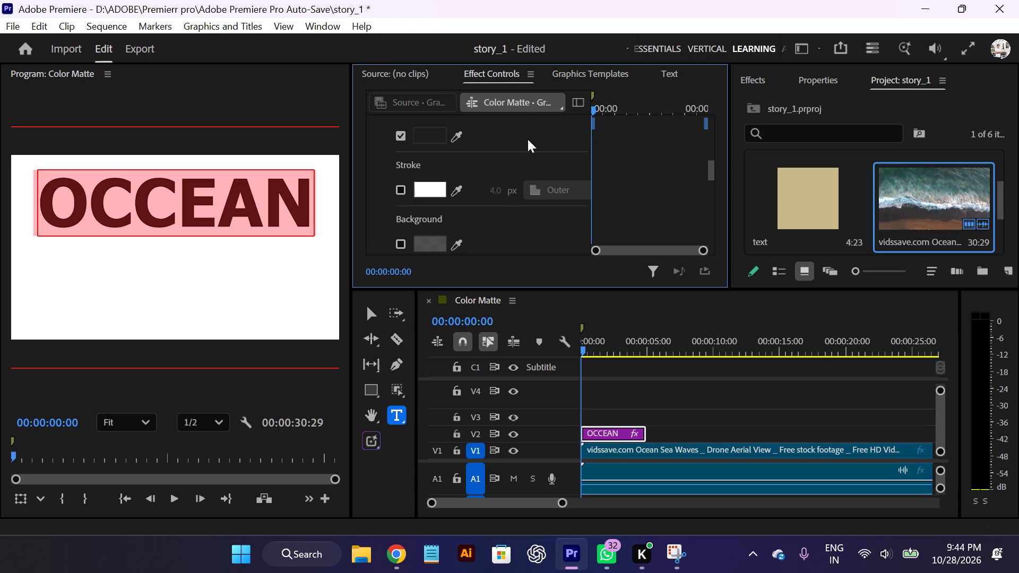
Reposition the OCCEAN text layer to 842, 555 to place the word near the middle of the frame.
scroll(528, 139, "up", 5)
scroll(526, 139, "down", 15)
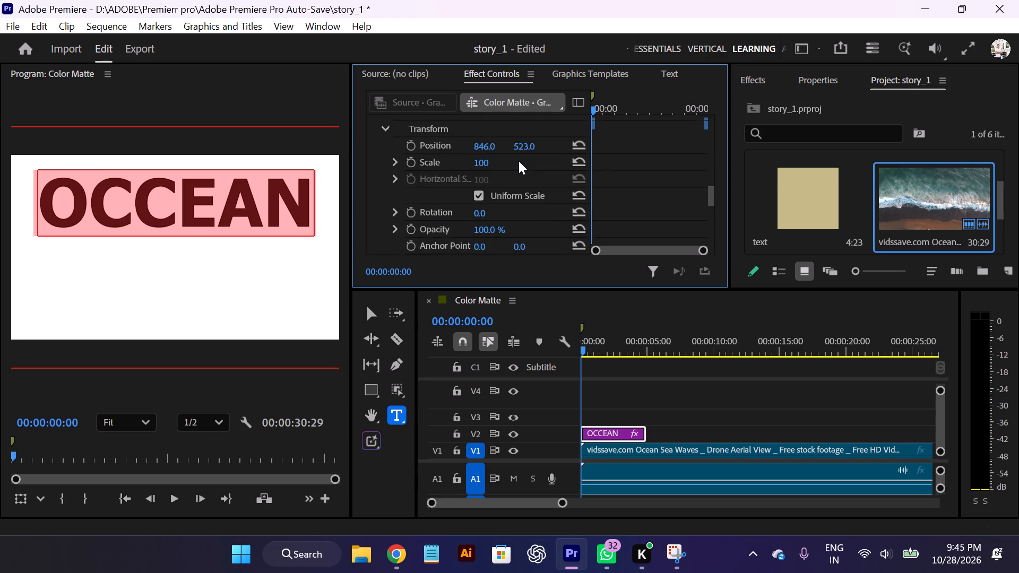
scroll(519, 161, "down", 6)
scroll(478, 152, "up", 1)
left_click_drag(482, 129, 513, 128)
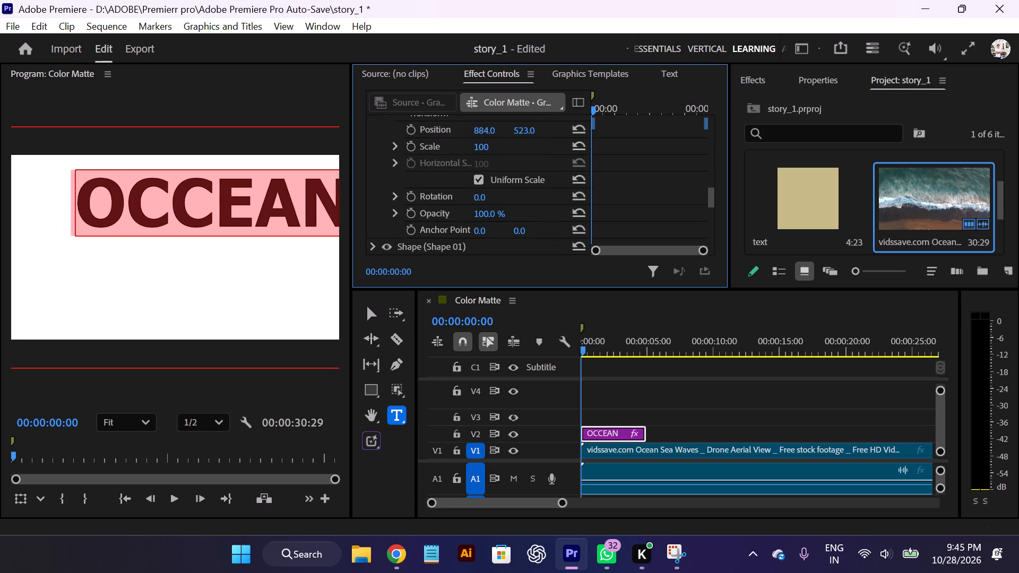
left_click_drag(513, 128, 488, 135)
left_click_drag(515, 128, 537, 131)
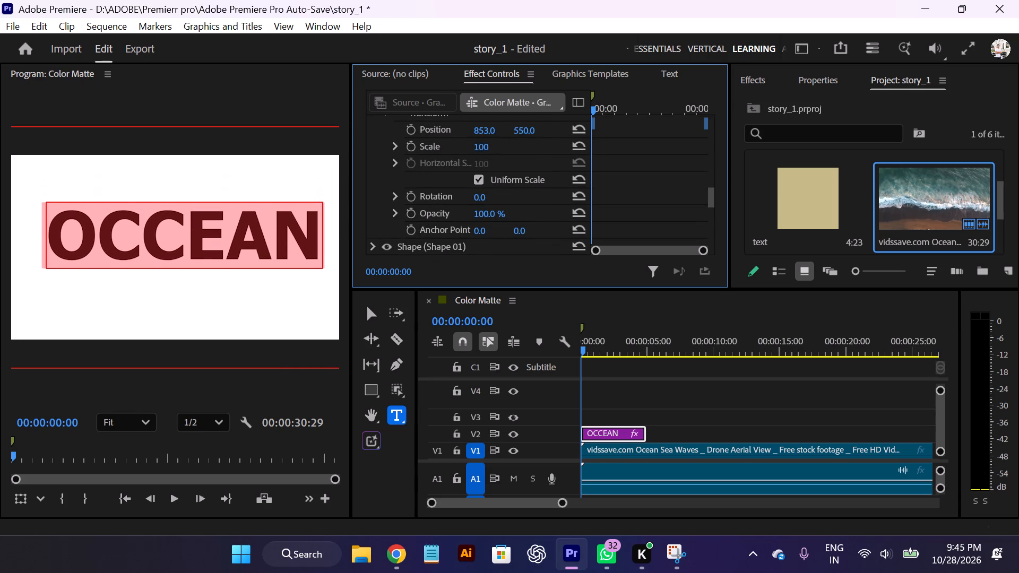
left_click_drag(537, 131, 531, 132)
left_click(477, 142)
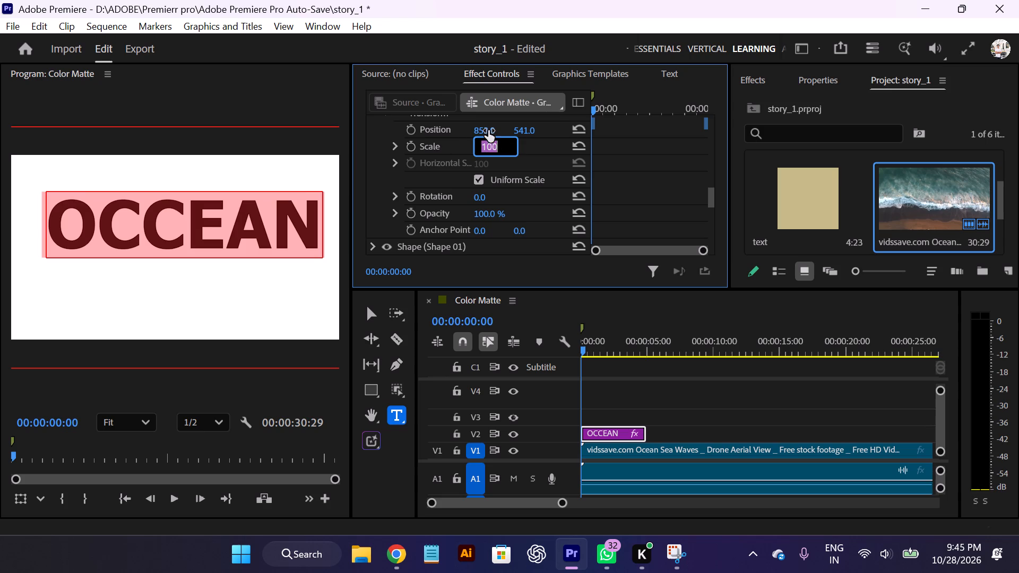
left_click_drag(473, 131, 487, 131)
left_click_drag(479, 131, 486, 131)
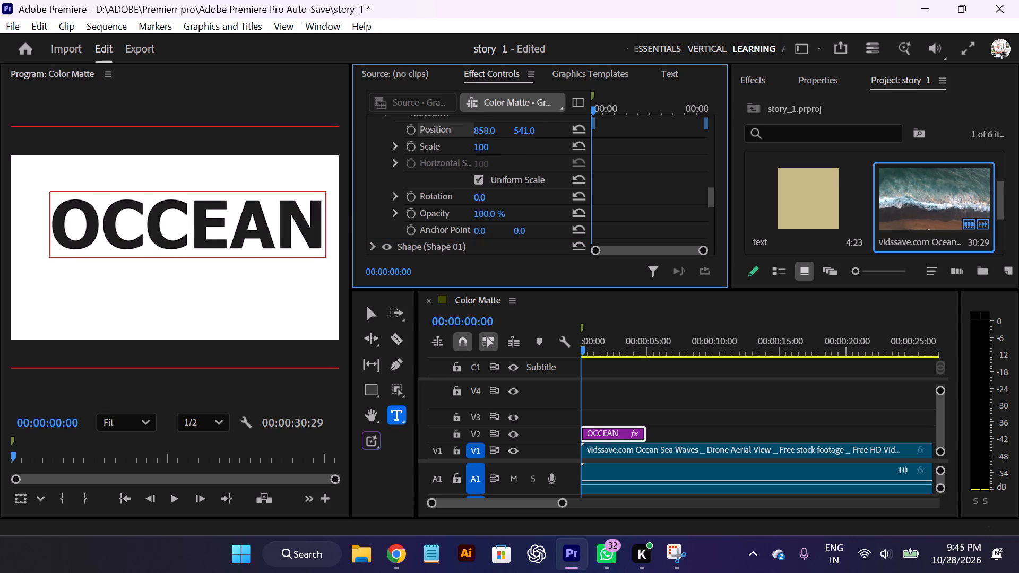
left_click_drag(486, 131, 470, 132)
left_click_drag(527, 128, 525, 128)
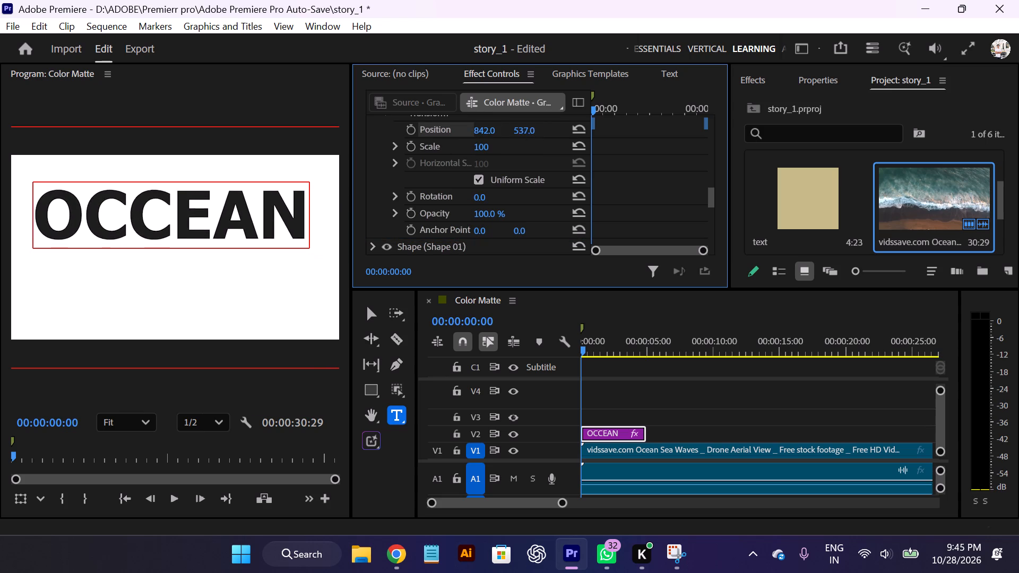
left_click_drag(525, 128, 539, 127)
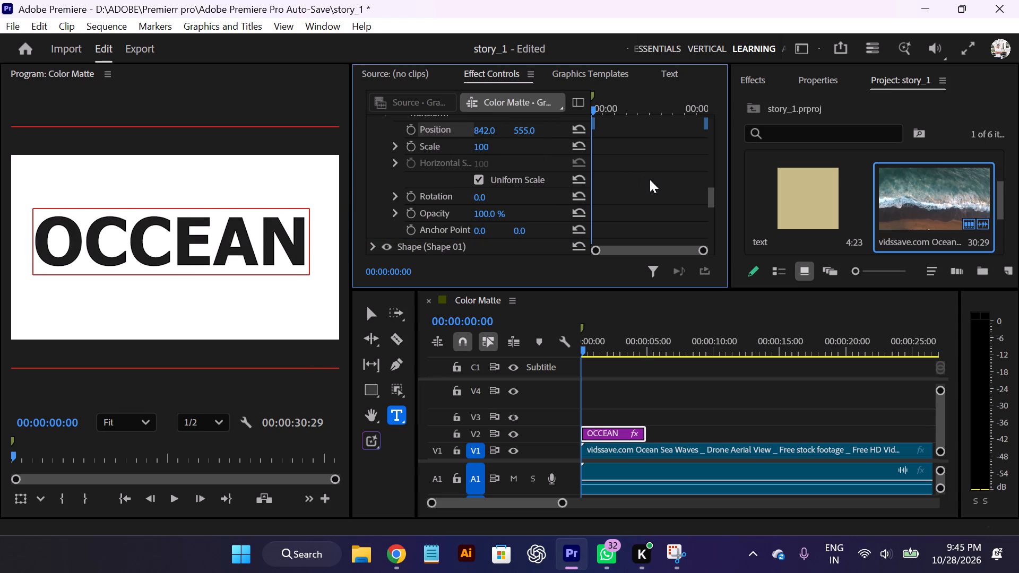
left_click(650, 180)
Enable Mask with Text on the OCCEAN layer and invert it so the ocean footage fills the letters.
scroll(524, 232, "down", 4)
scroll(459, 188, "down", 3)
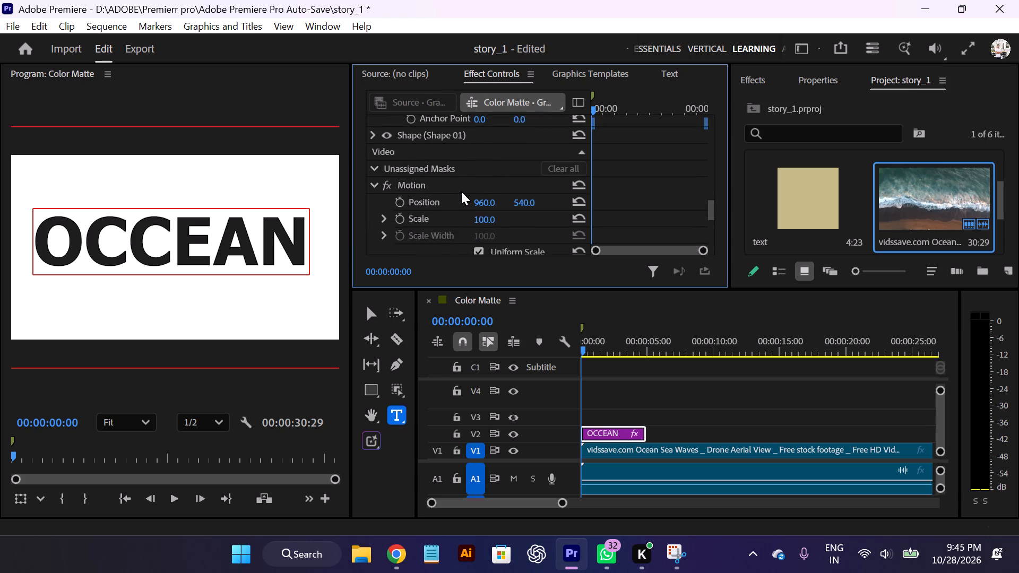
scroll(461, 192, "down", 6)
scroll(459, 179, "up", 4)
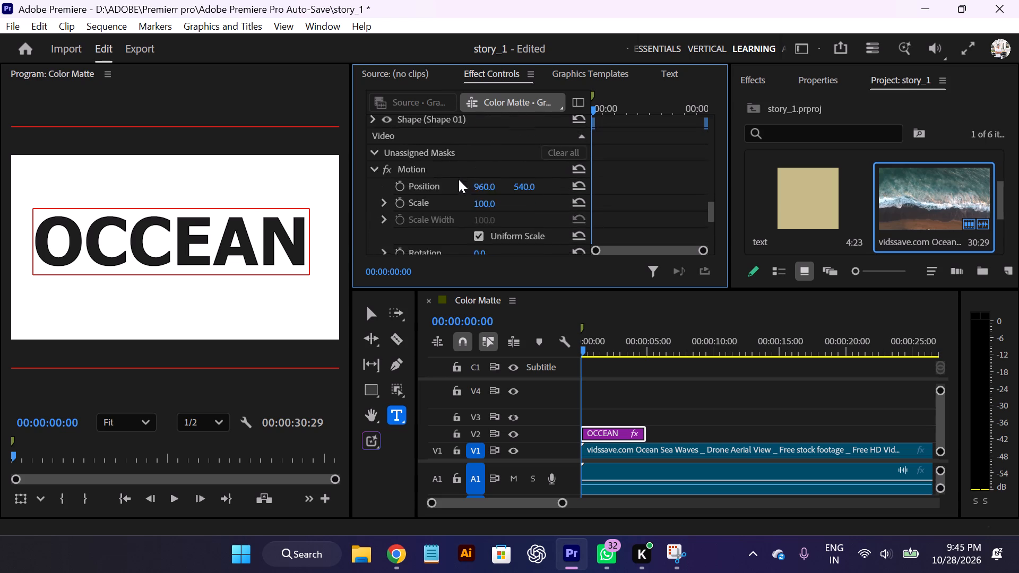
scroll(459, 179, "up", 13)
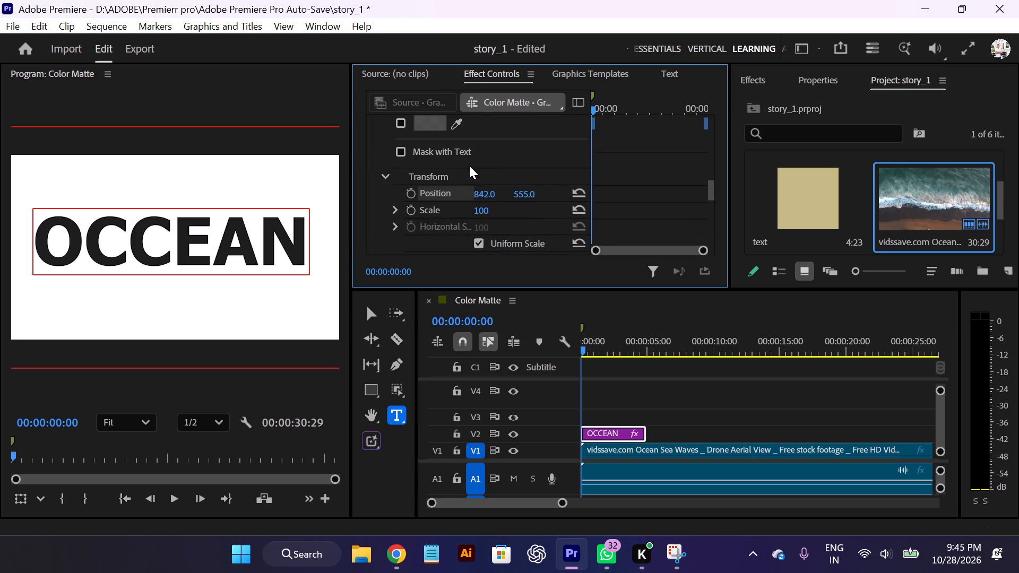
left_click(401, 153)
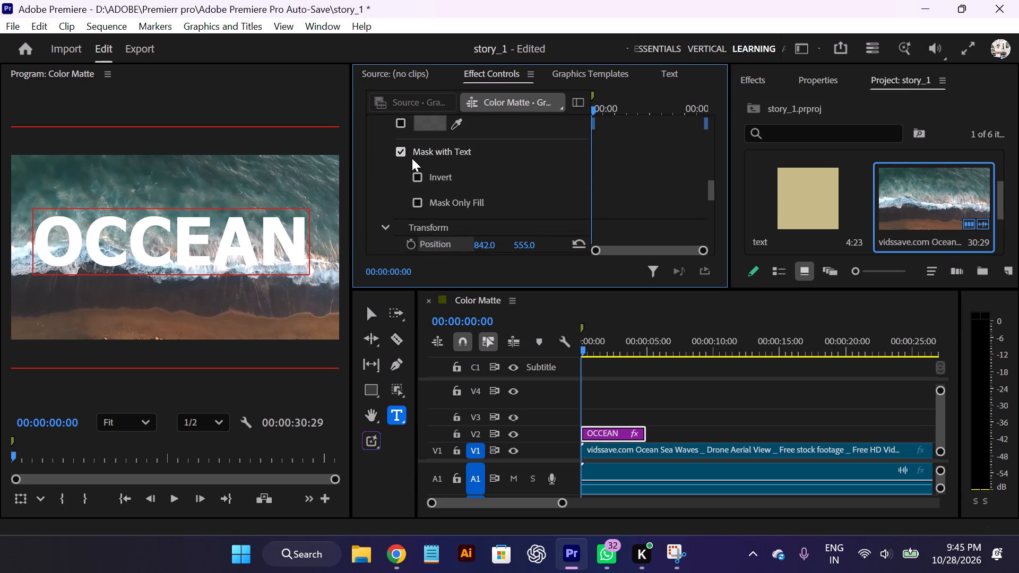
left_click(420, 175)
Set the opacity of the white rectangle, Shape 01, in the OCCEAN graphic to 50%.
scroll(533, 192, "down", 6)
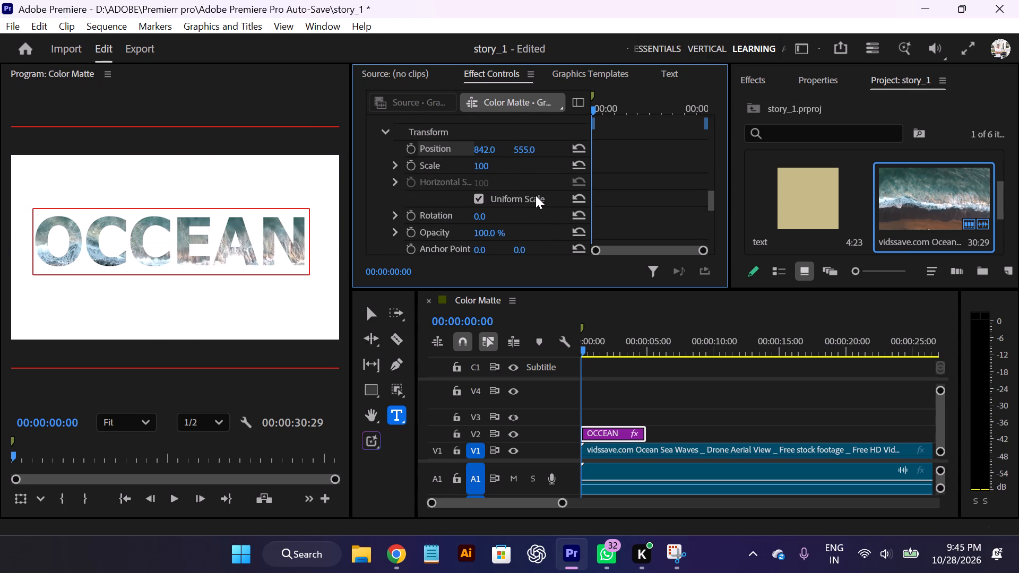
scroll(536, 195, "down", 10)
scroll(533, 195, "up", 1)
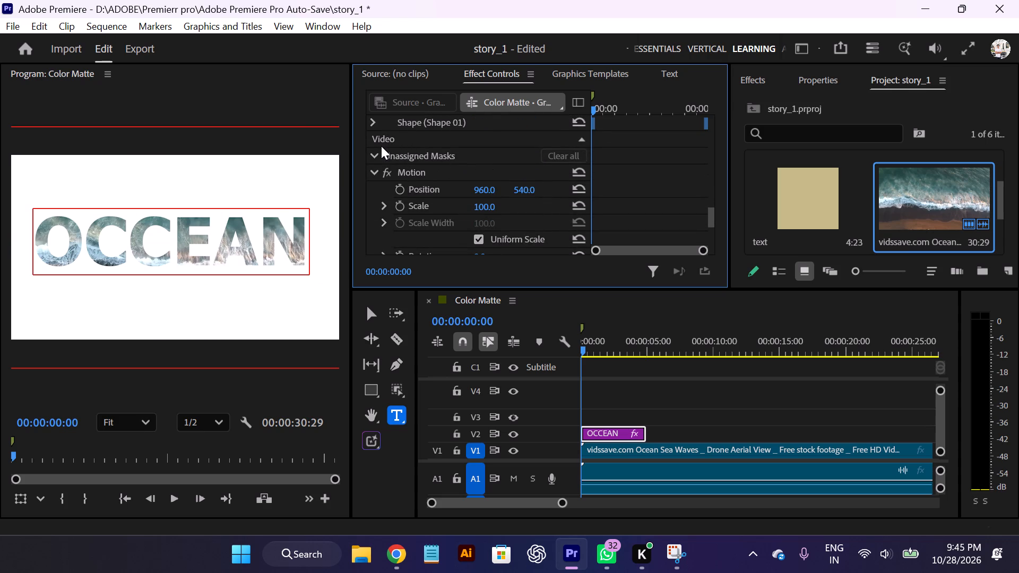
scroll(381, 148, "down", 5)
scroll(385, 150, "up", 13)
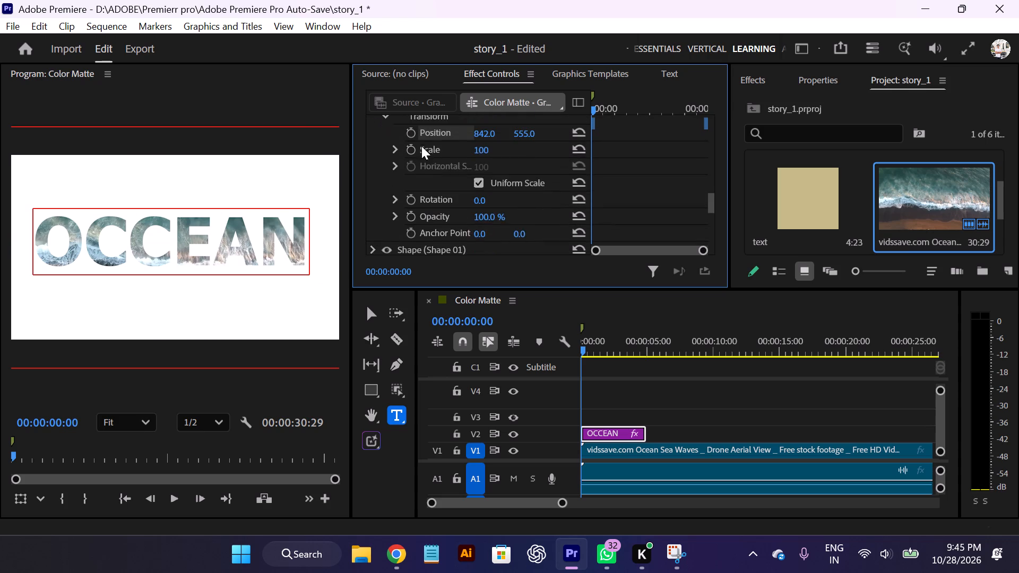
scroll(420, 157, "up", 16)
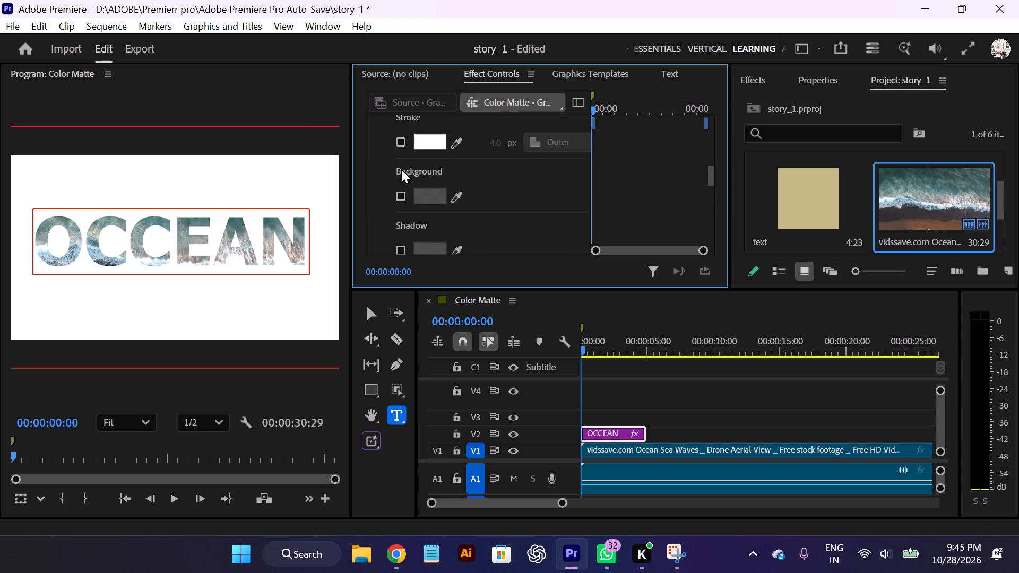
scroll(401, 169, "up", 10)
scroll(405, 168, "up", 11)
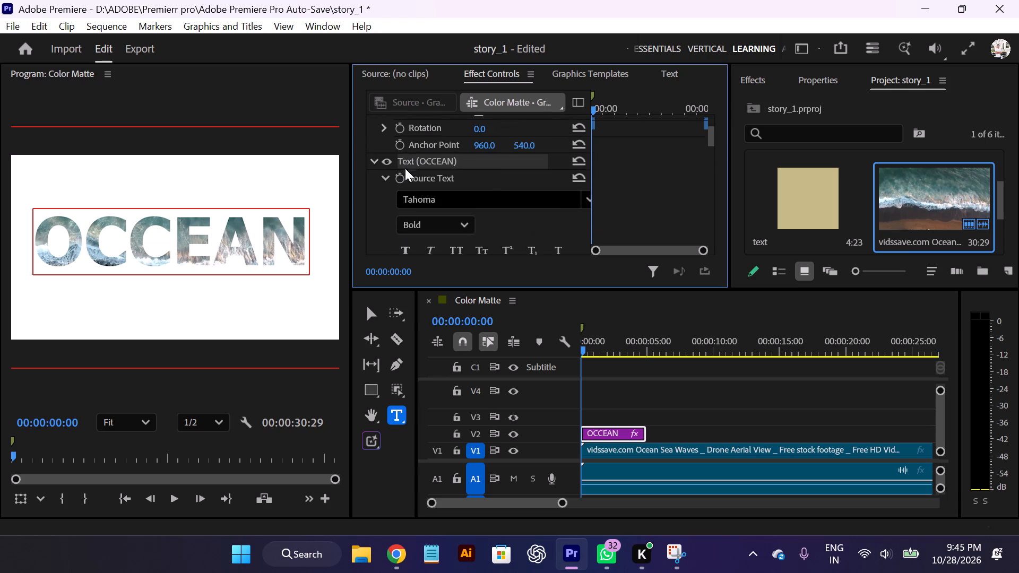
scroll(405, 168, "up", 2)
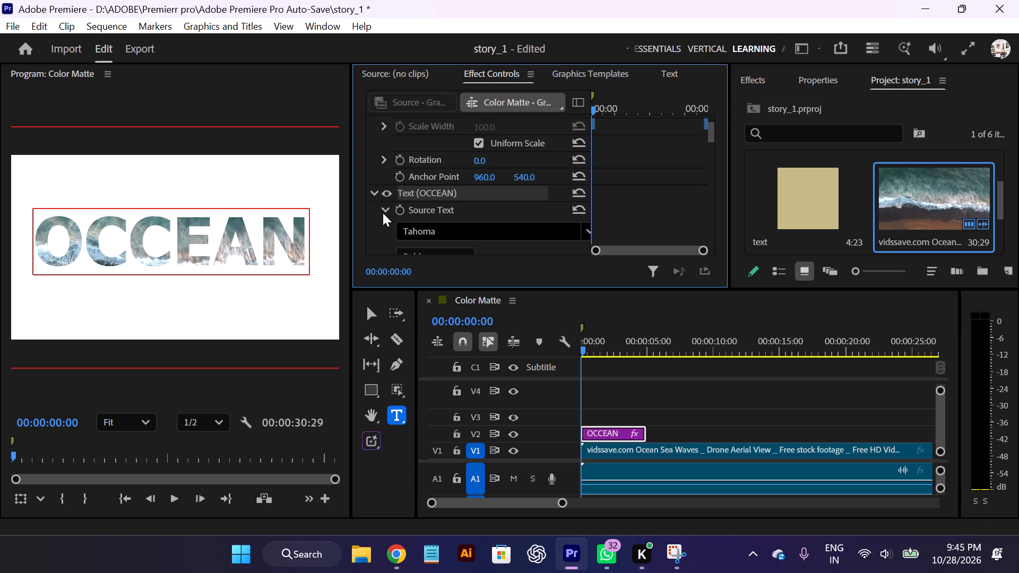
left_click(372, 193)
left_click(369, 210)
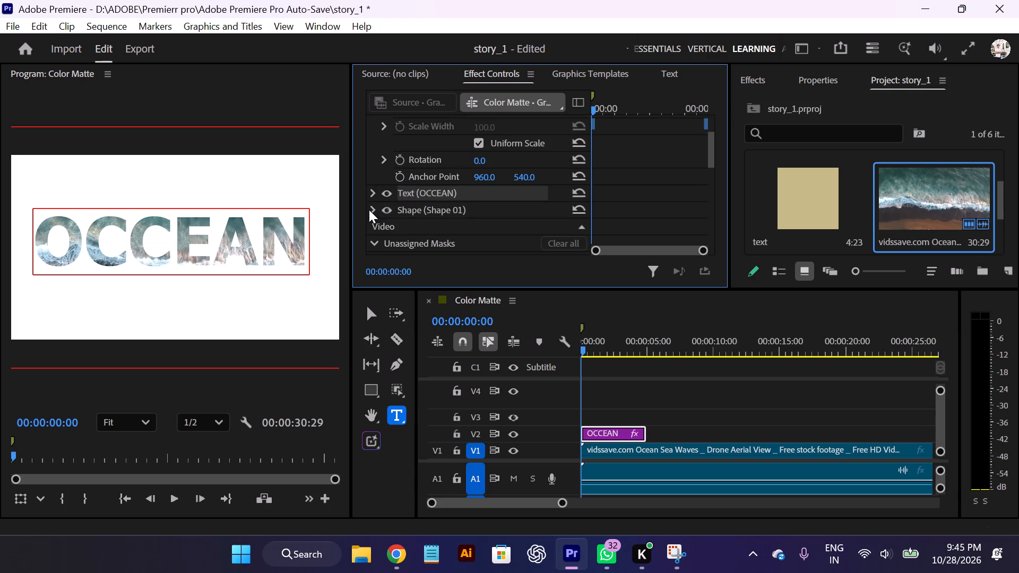
scroll(413, 197, "down", 6)
scroll(451, 190, "down", 15)
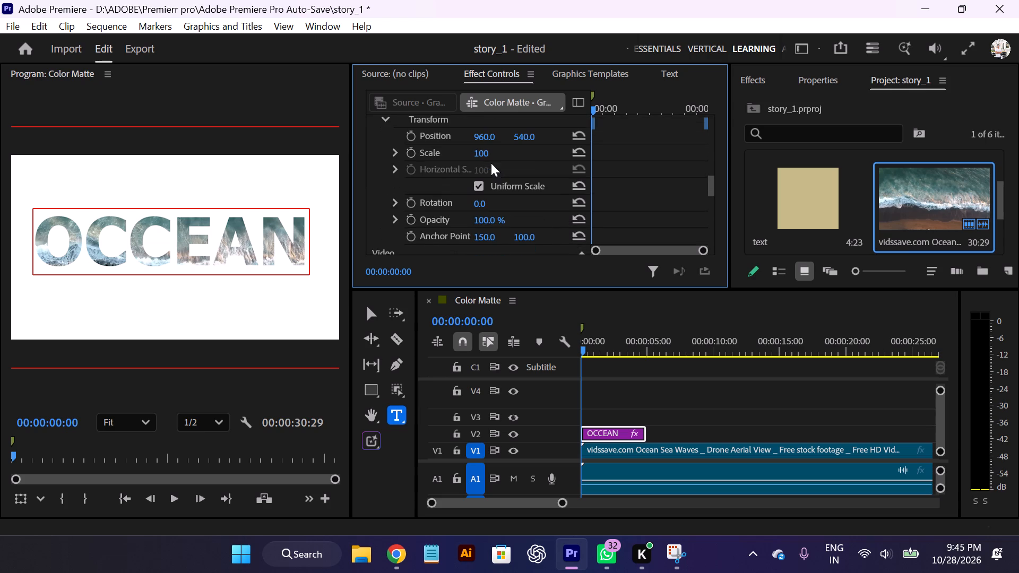
left_click(475, 155)
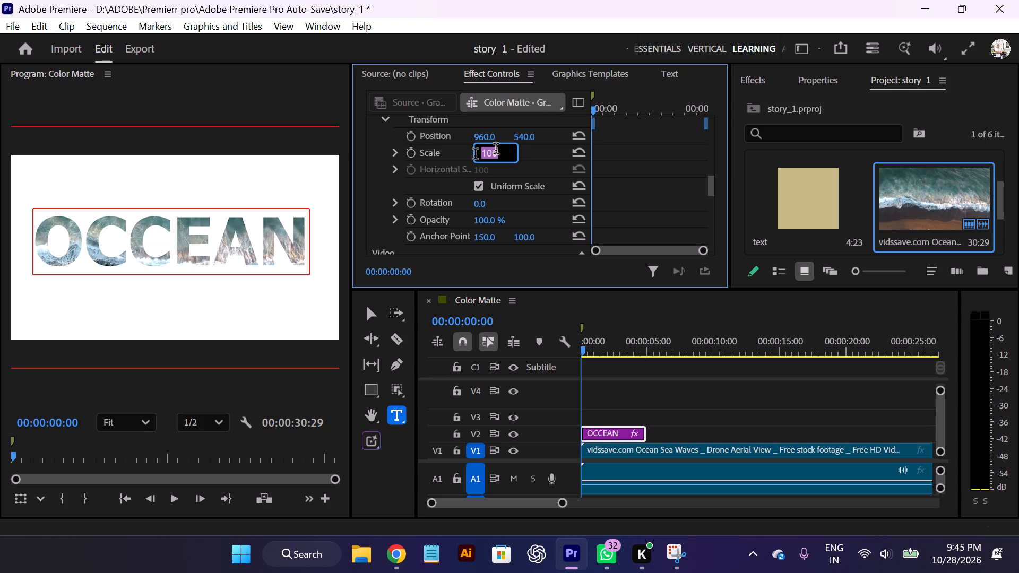
left_click(488, 221)
type("50")
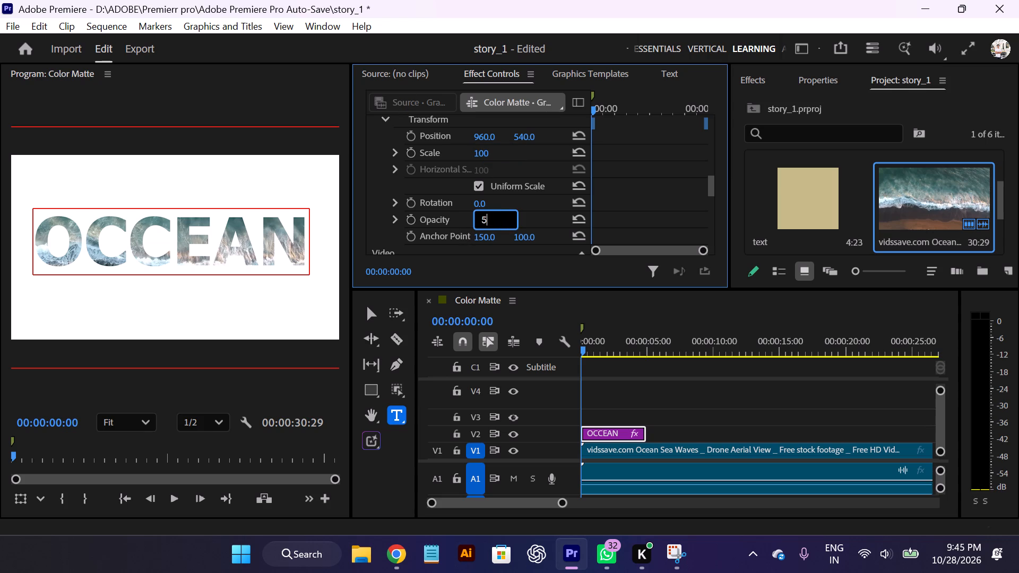
key("Return")
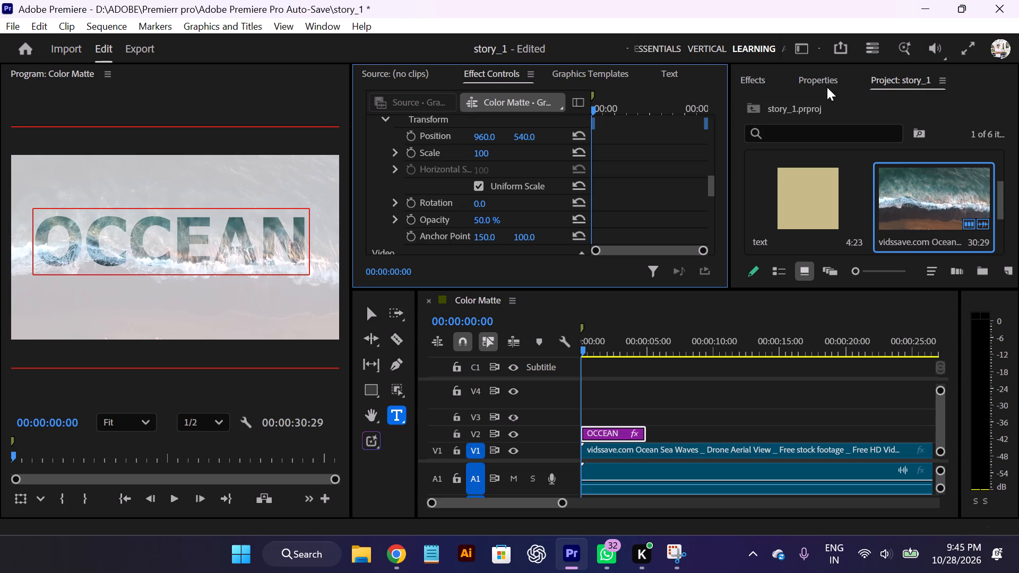
Apply the blue preset to the ocean footage on V1 and play the sequence back to check the colour.
left_click(766, 79)
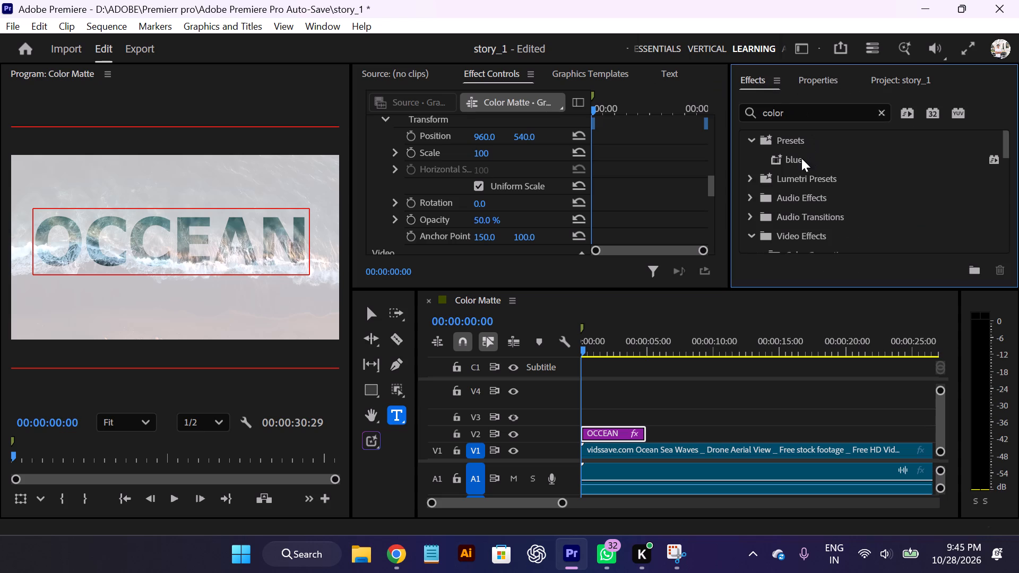
left_click_drag(800, 159, 584, 455)
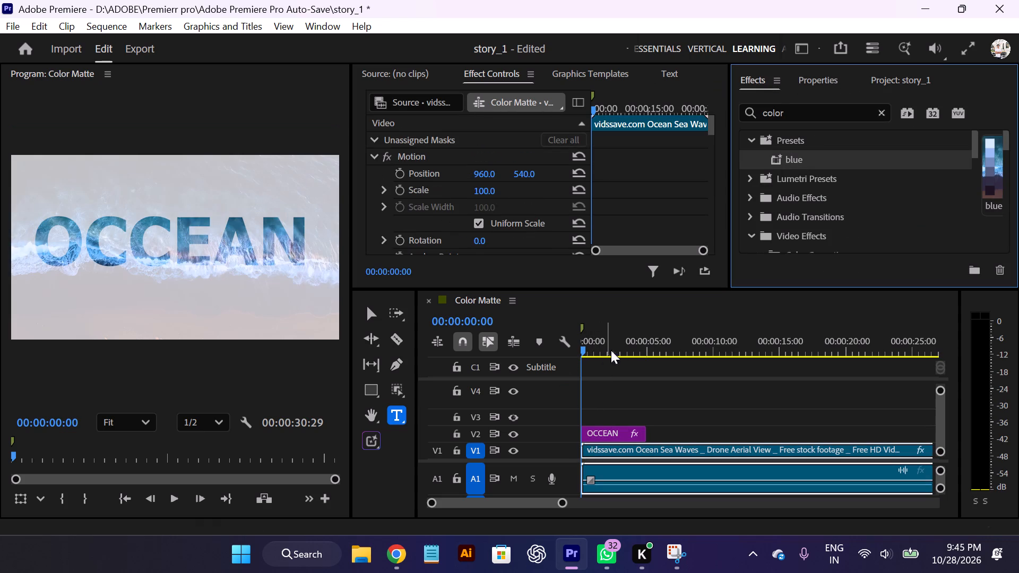
key("space")
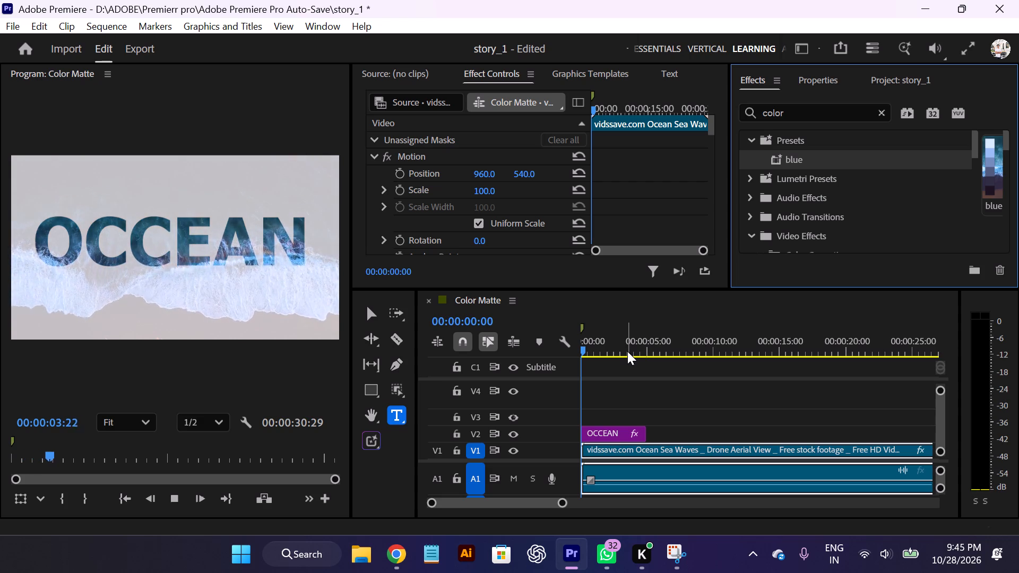
key("space")
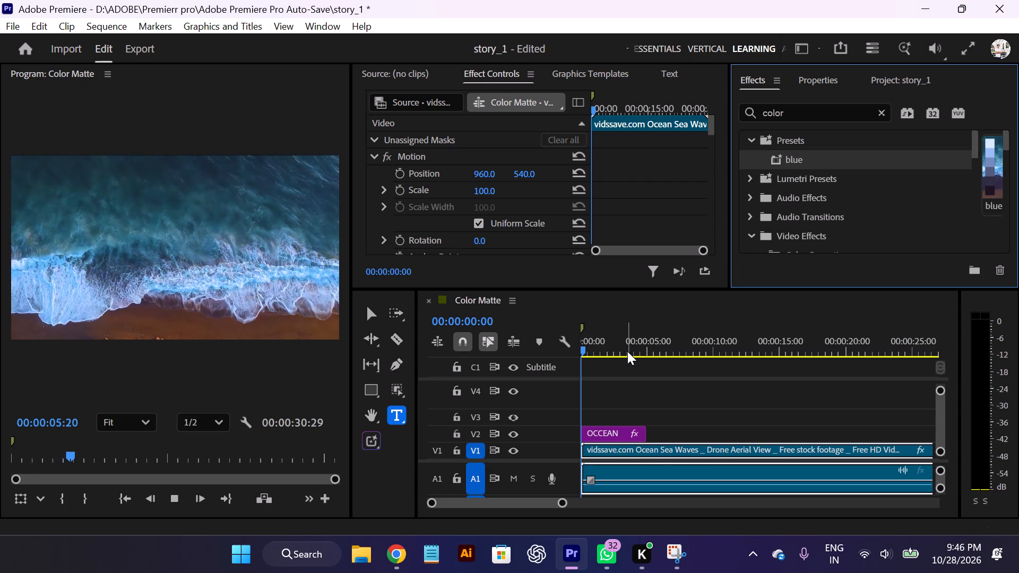
key("space")
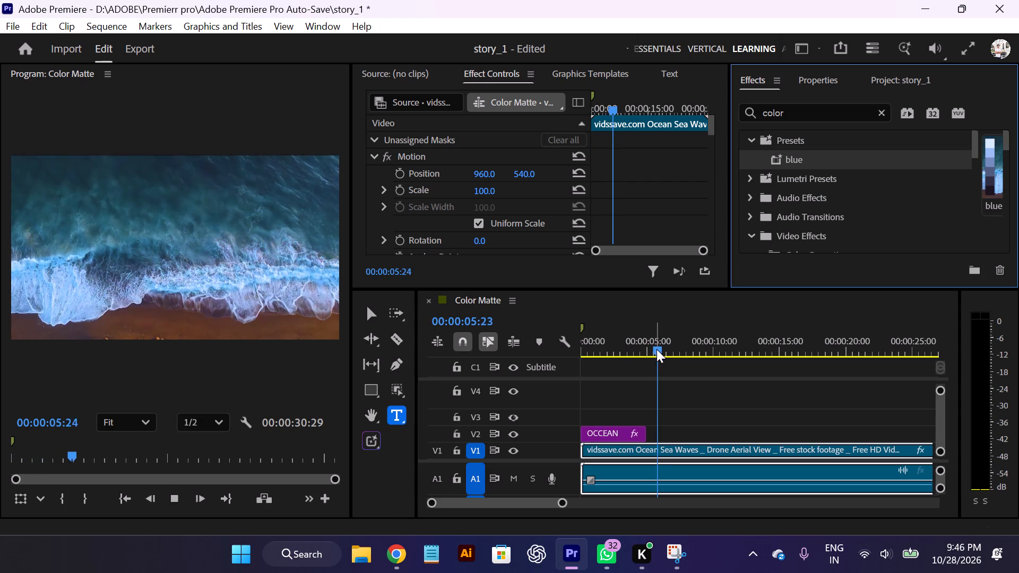
left_click_drag(657, 349, 494, 365)
key("space")
Extend the end of the OCCEAN graphic on V2 to about 17 seconds and play back the lengthened section.
left_click(633, 433)
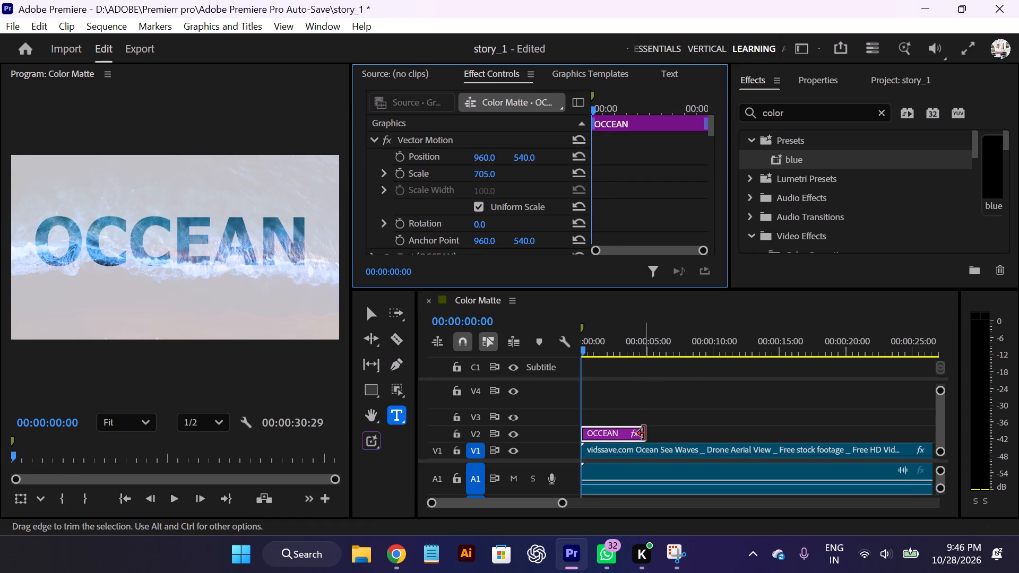
left_click_drag(645, 433, 811, 442)
key("space")
key("space")
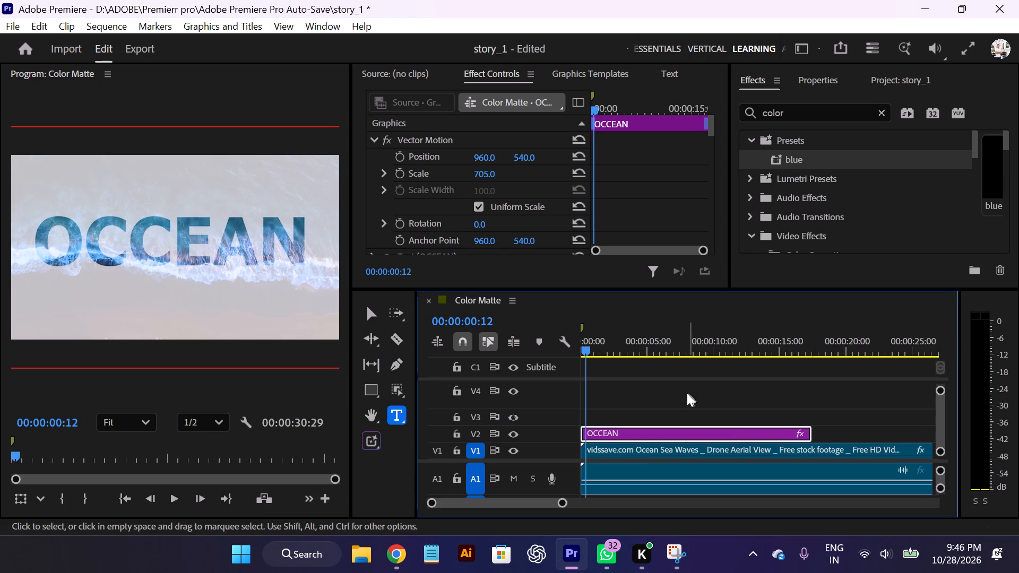
key("space")
left_click_drag(587, 347, 626, 356)
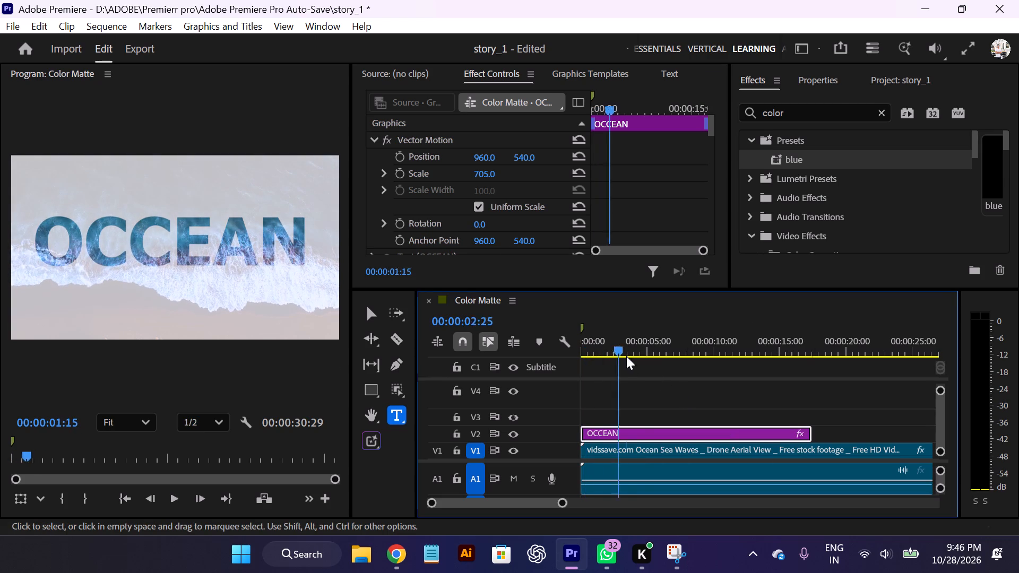
left_click_drag(626, 356, 724, 377)
key("space")
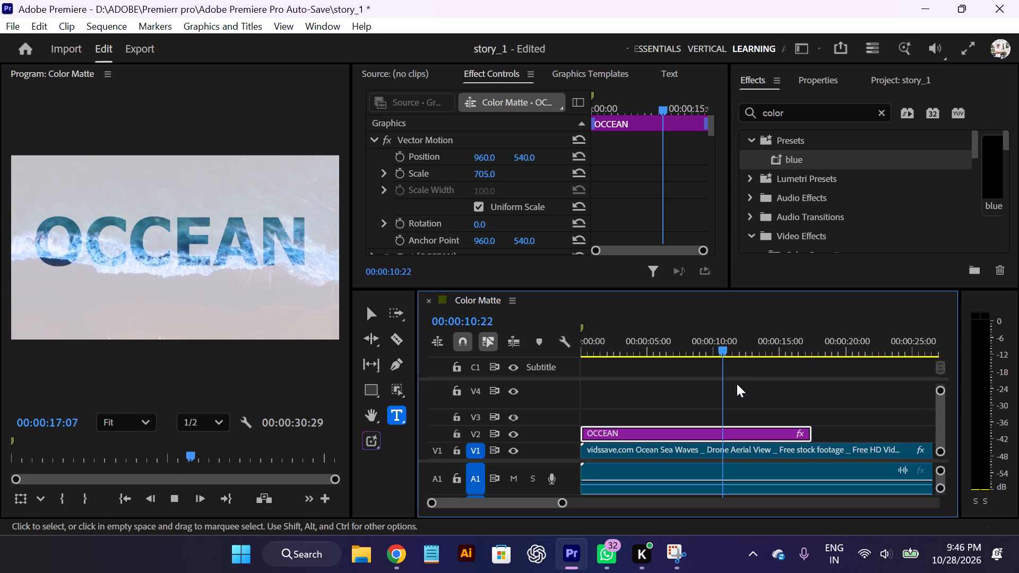
key("space")
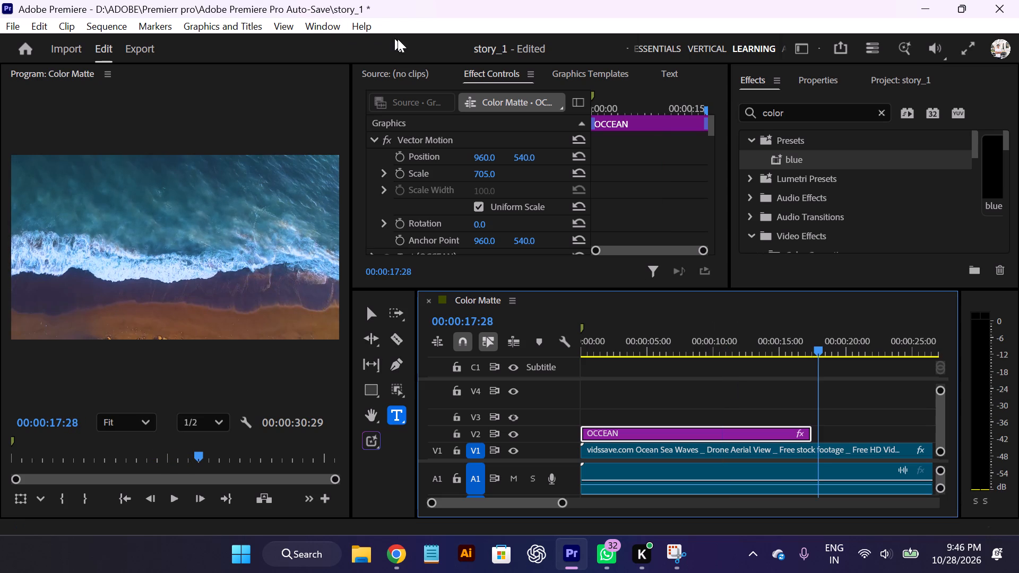
Stop the screen recording, save it as the MP4 file TEXT MASKING in Videos, and close the Snipping Tool.
left_click(428, 32)
left_click(461, 24)
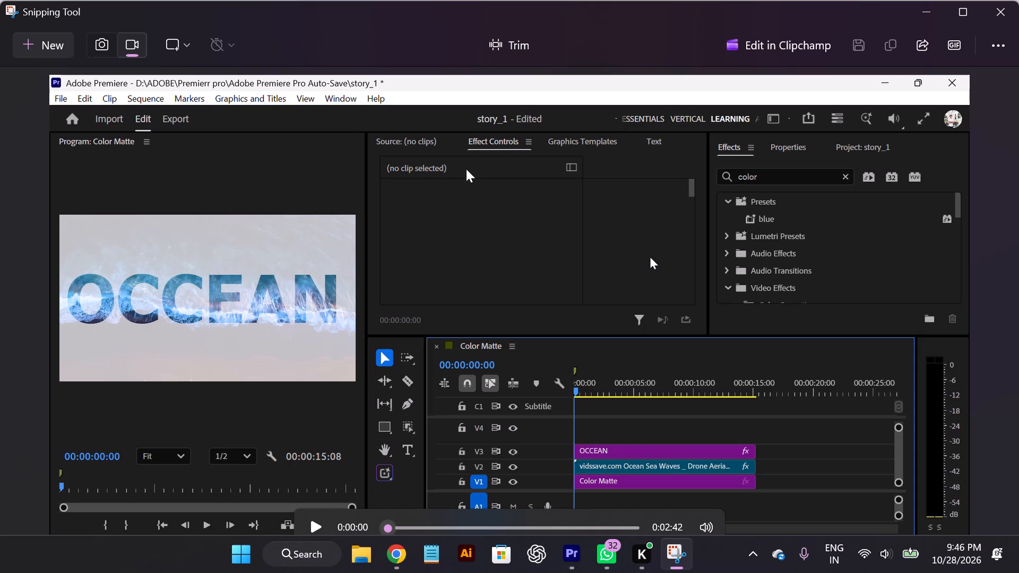
left_click(866, 55)
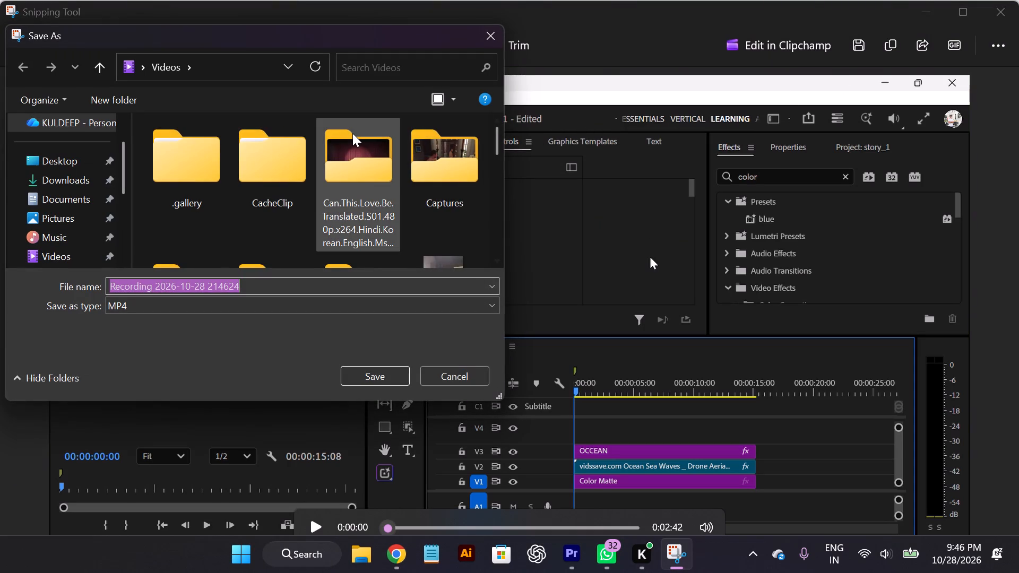
key("BackSpace")
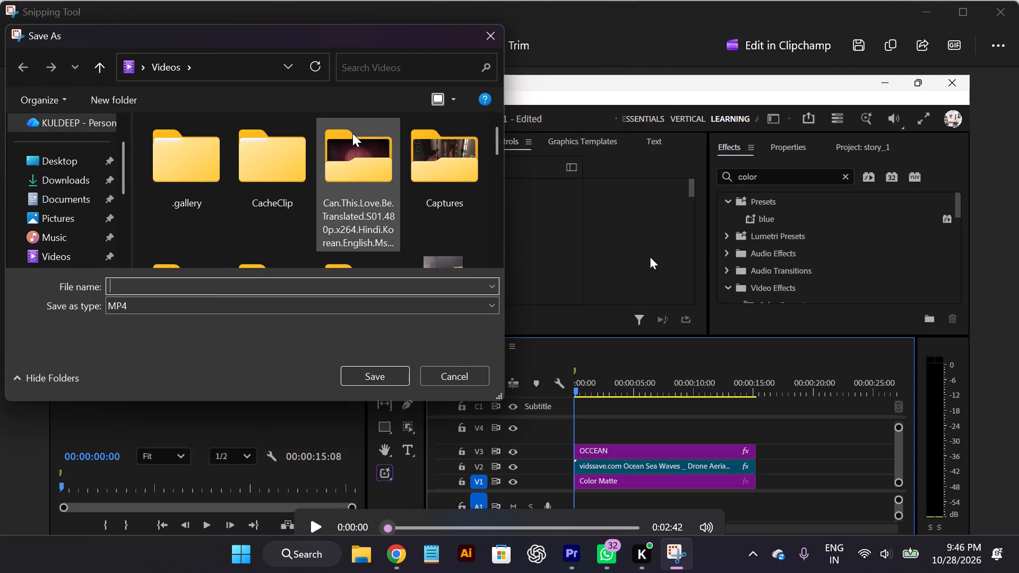
type("TEXT")
key("space")
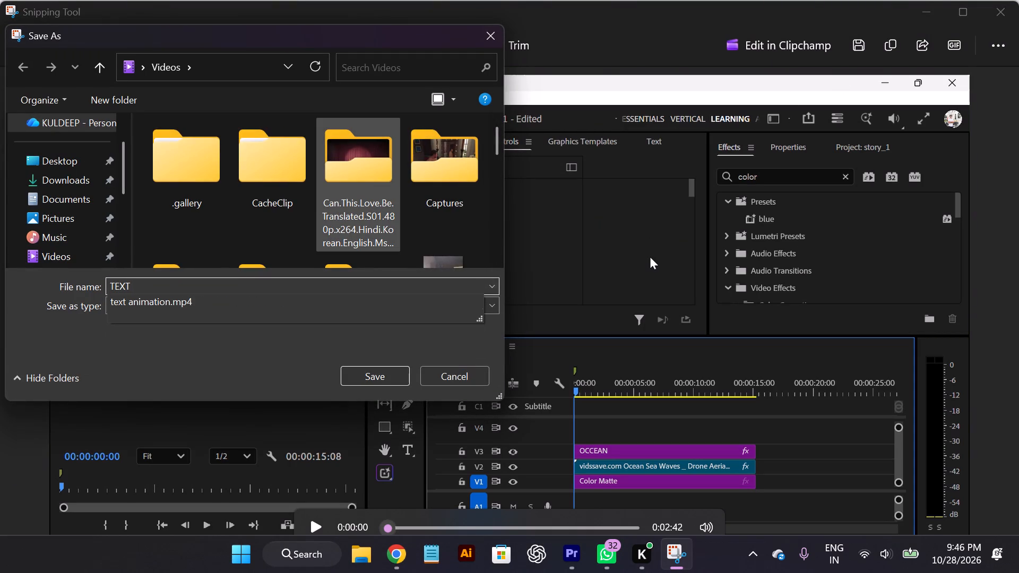
type("MASKING")
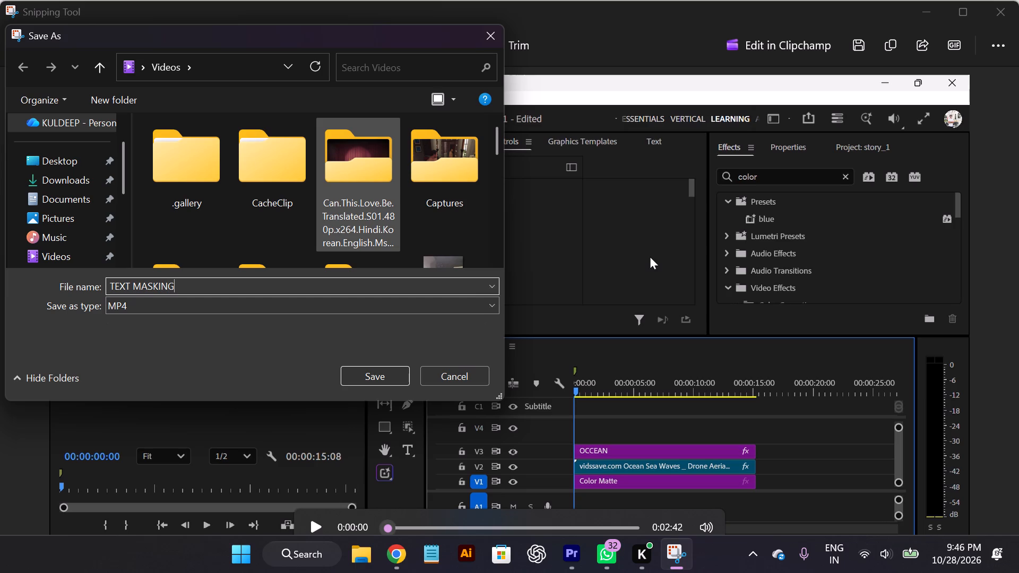
key("Return")
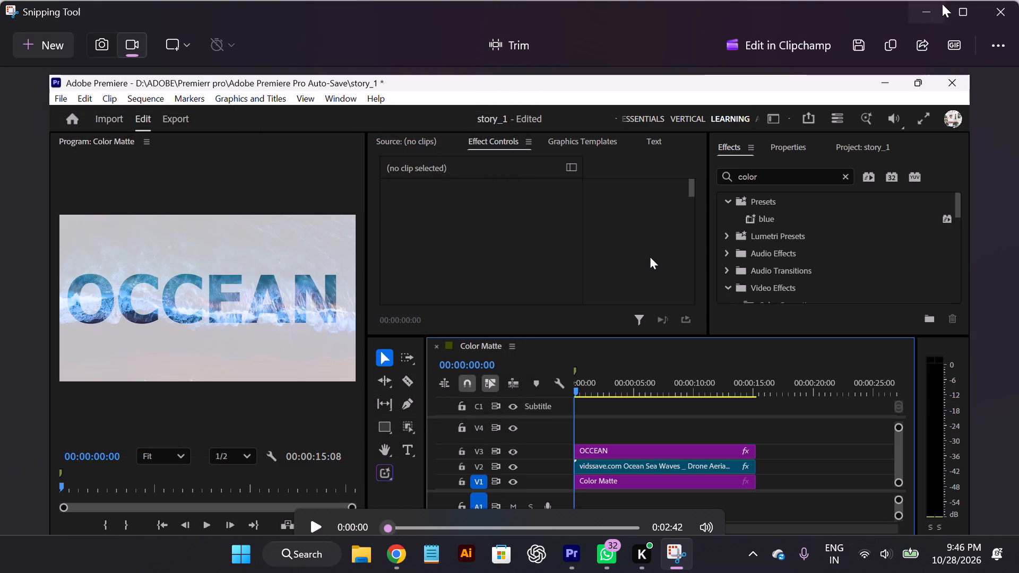
left_click(952, 88)
left_click(1009, 10)
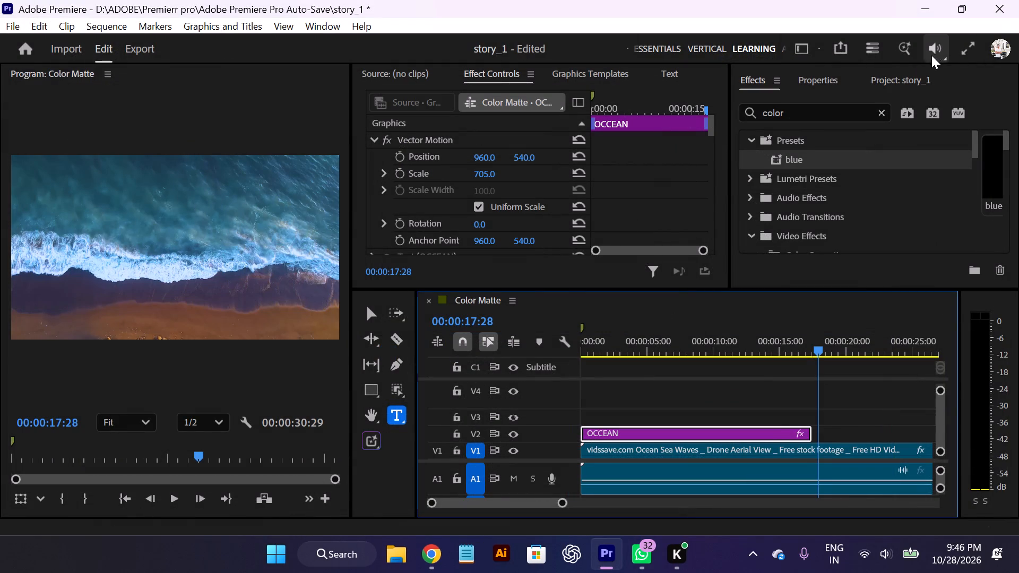
Delete the OCCEAN graphic and the ocean footage with its audio from the timeline, and return the playhead to the start.
left_click(823, 397)
key("grave")
left_click_drag(601, 457, 340, 371)
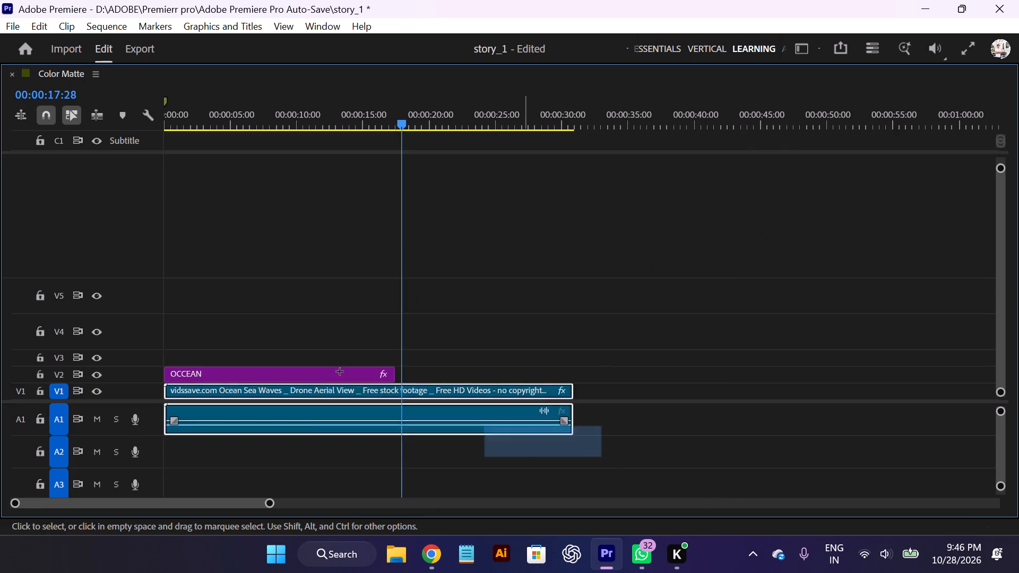
left_click_drag(340, 371, 39, 257)
key("Delete")
left_click(283, 198)
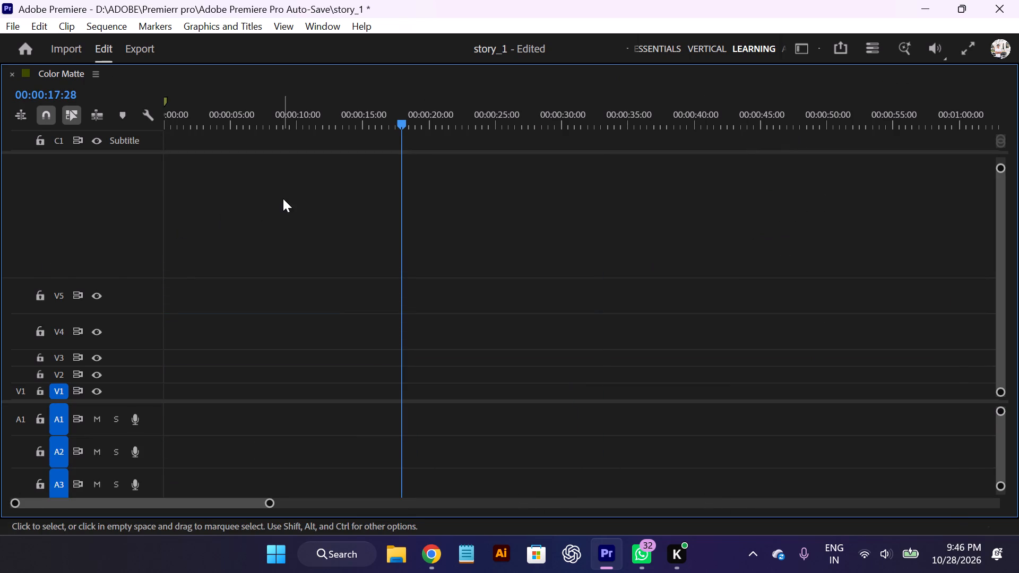
key("grave")
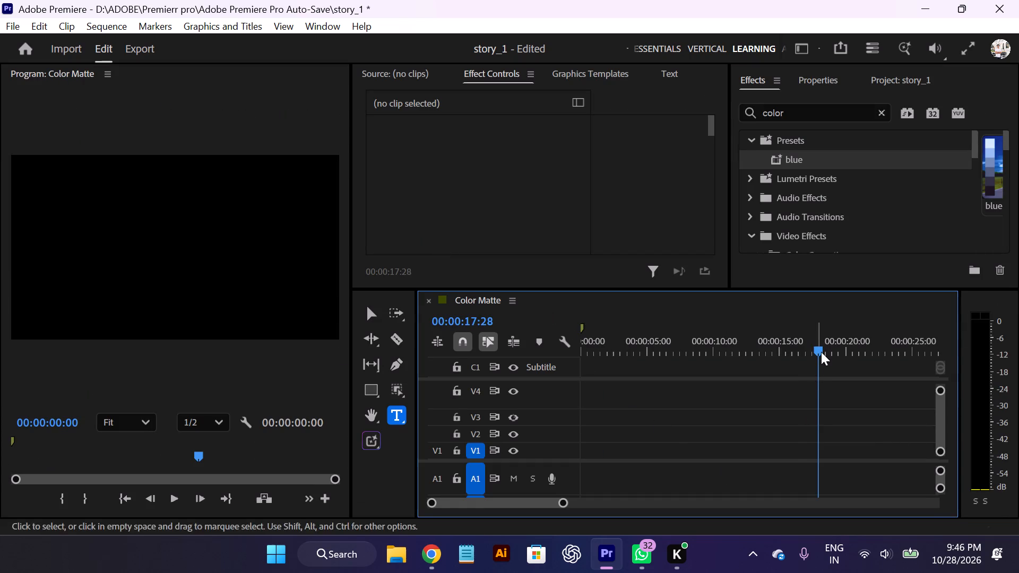
left_click_drag(821, 351, 533, 390)
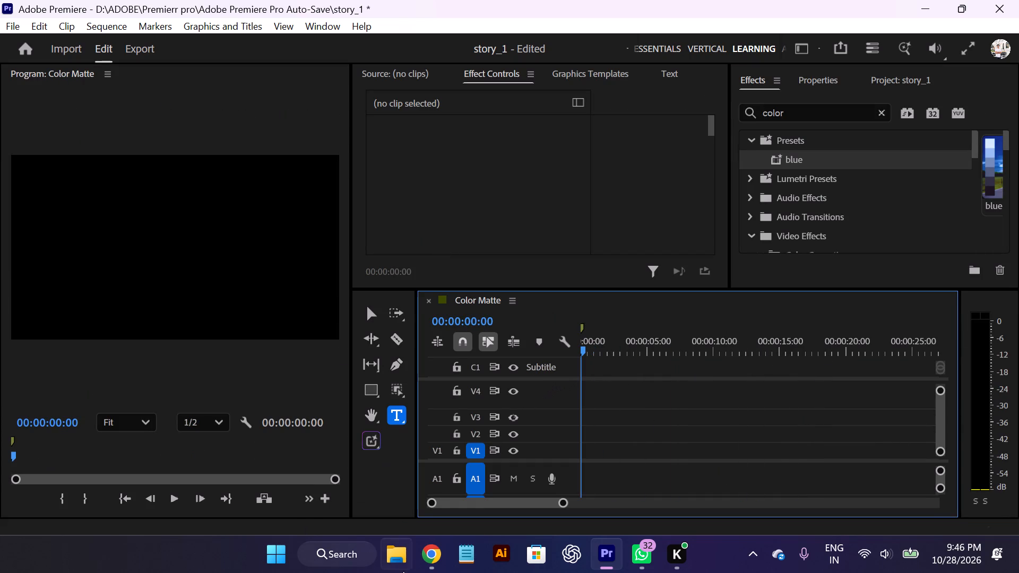
Bring the TEXT MASKING recording from the Videos folder onto V1 at the timeline start, changing the sequence settings to match the clip.
left_click(403, 552)
left_click(433, 27)
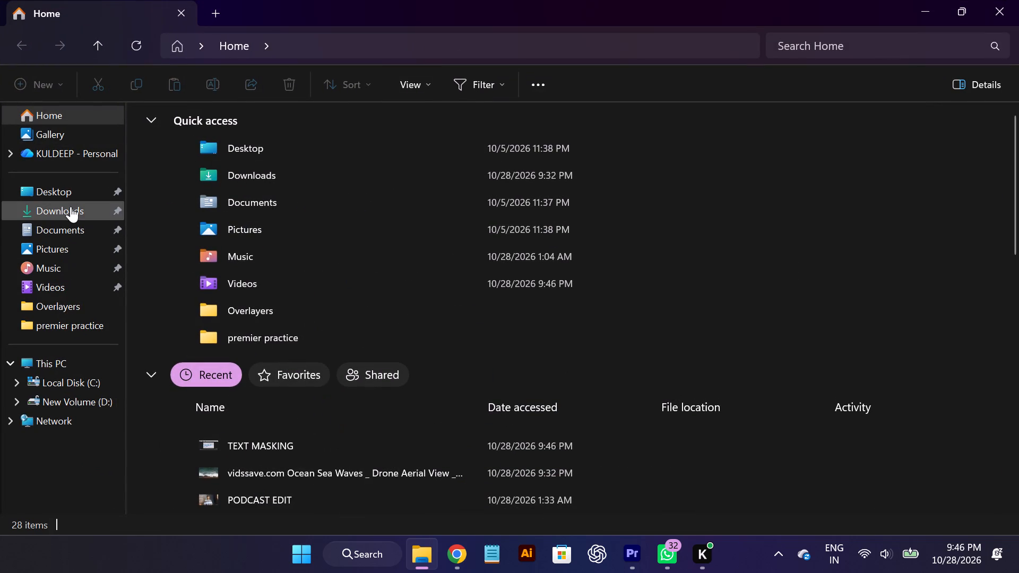
left_click(71, 206)
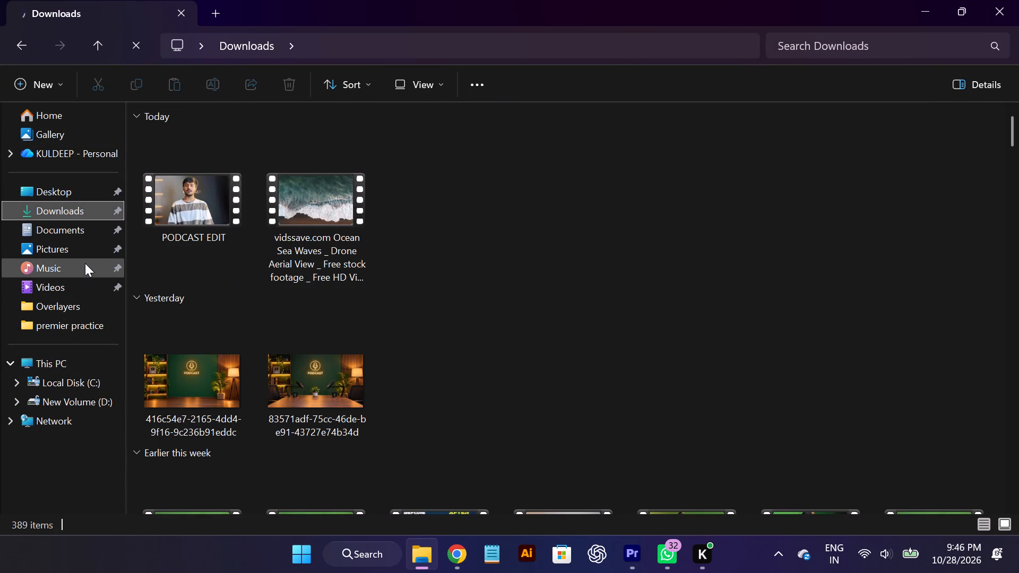
left_click(81, 282)
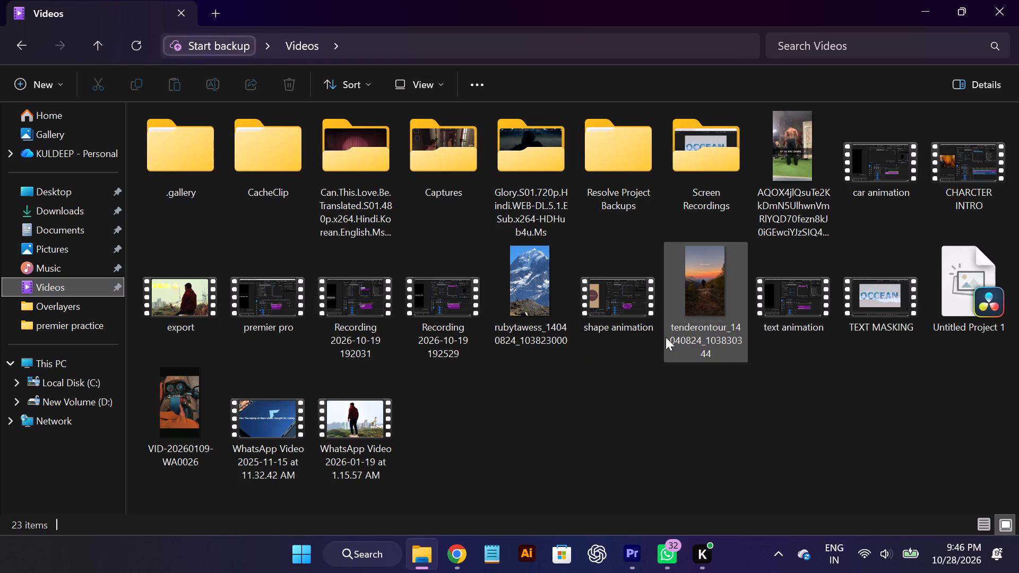
left_click_drag(866, 291, 636, 519)
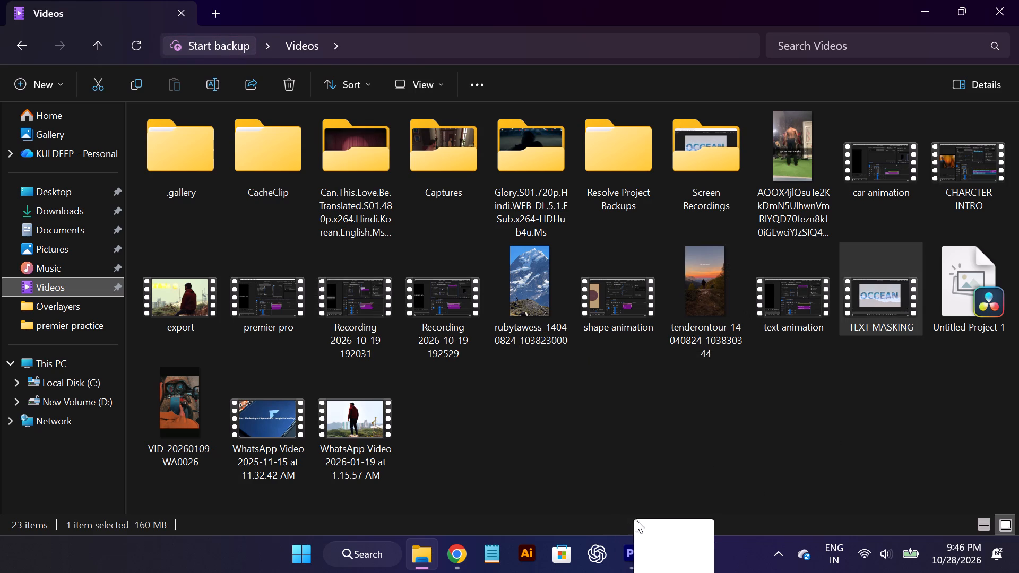
left_click_drag(636, 519, 583, 435)
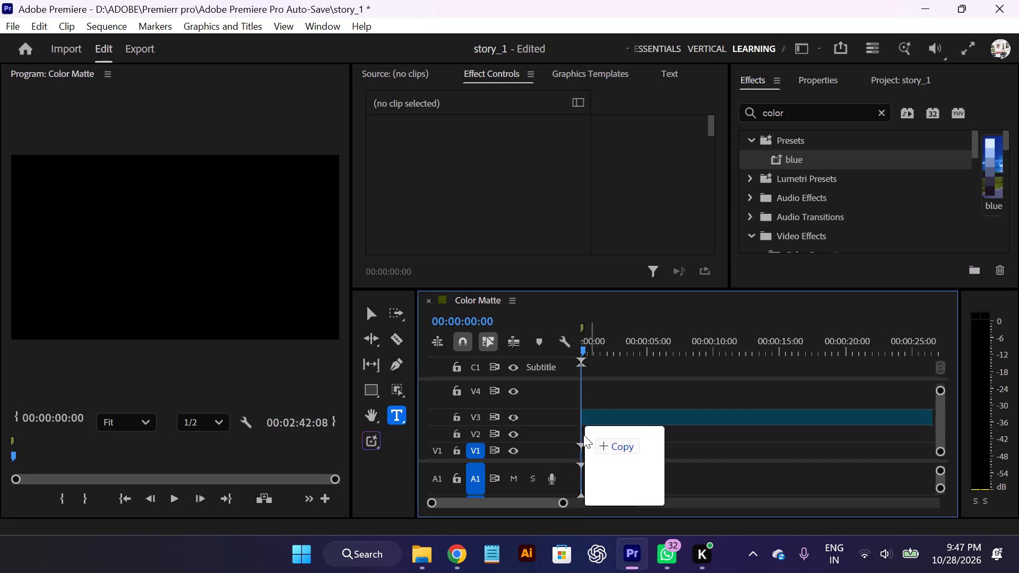
left_click_drag(583, 435, 584, 448)
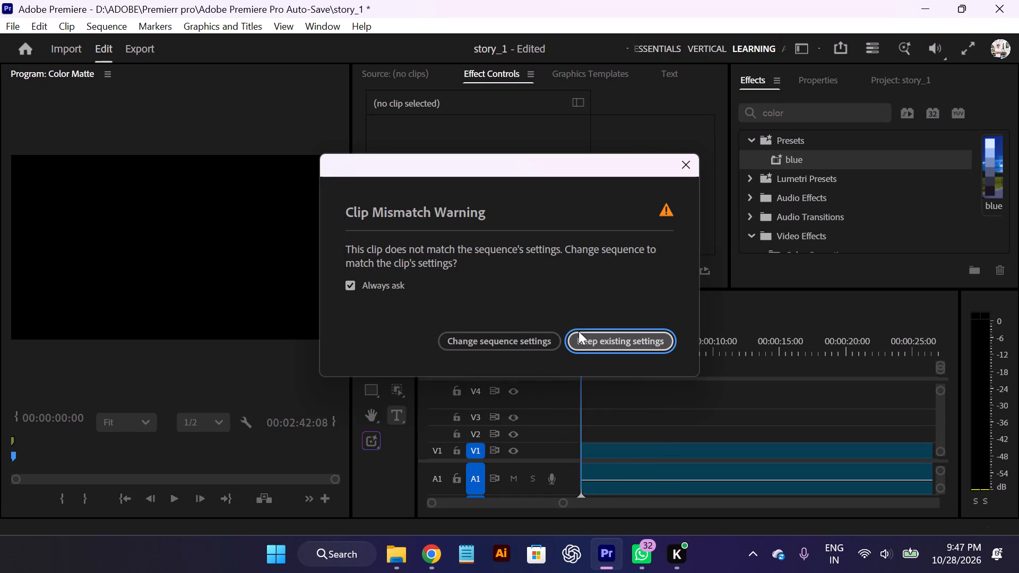
left_click(528, 338)
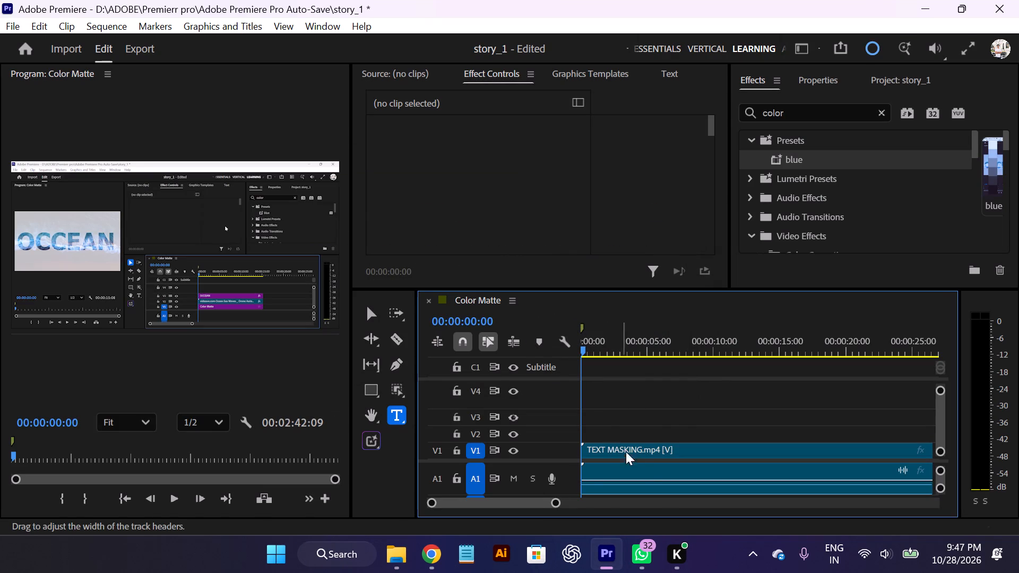
Unlink the TEXT MASKING clip's audio from its video and delete the audio from A1.
left_click(629, 472)
right_click(629, 473)
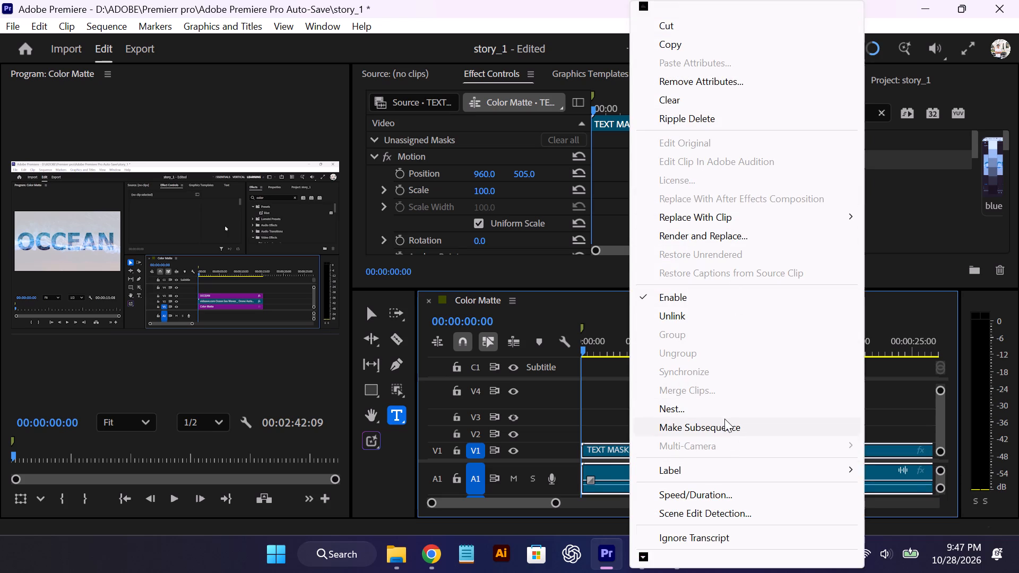
left_click(697, 315)
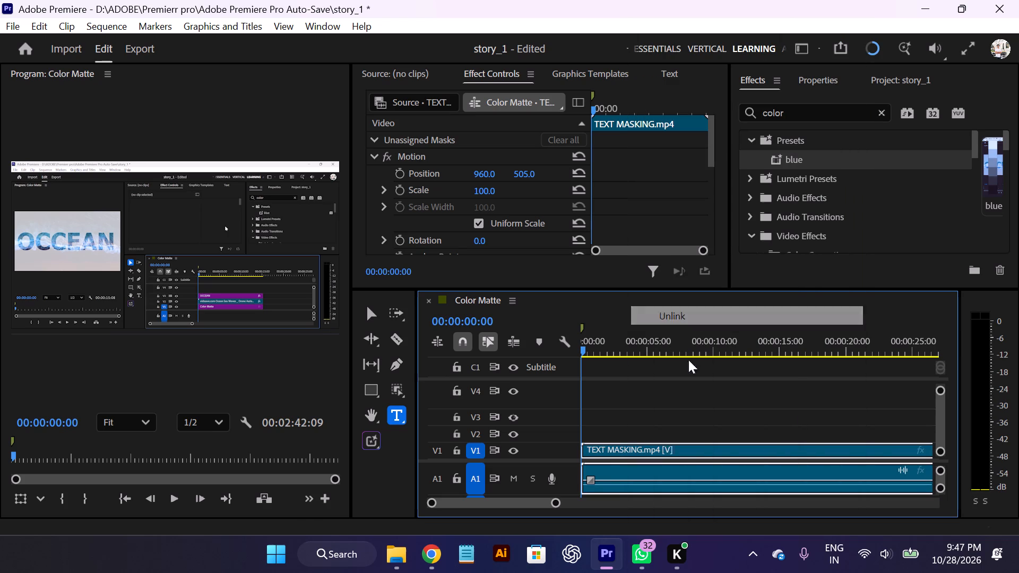
left_click(667, 472)
key("Delete")
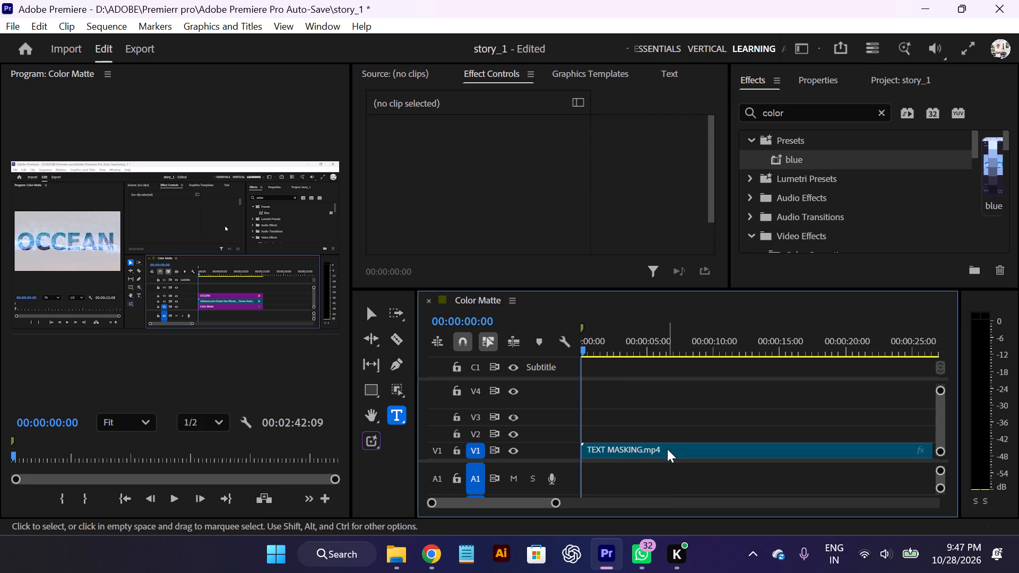
Load the TEXT MASKING clip from the timeline into the Source Monitor and move it to the start of V4.
left_click_drag(667, 449, 692, 455)
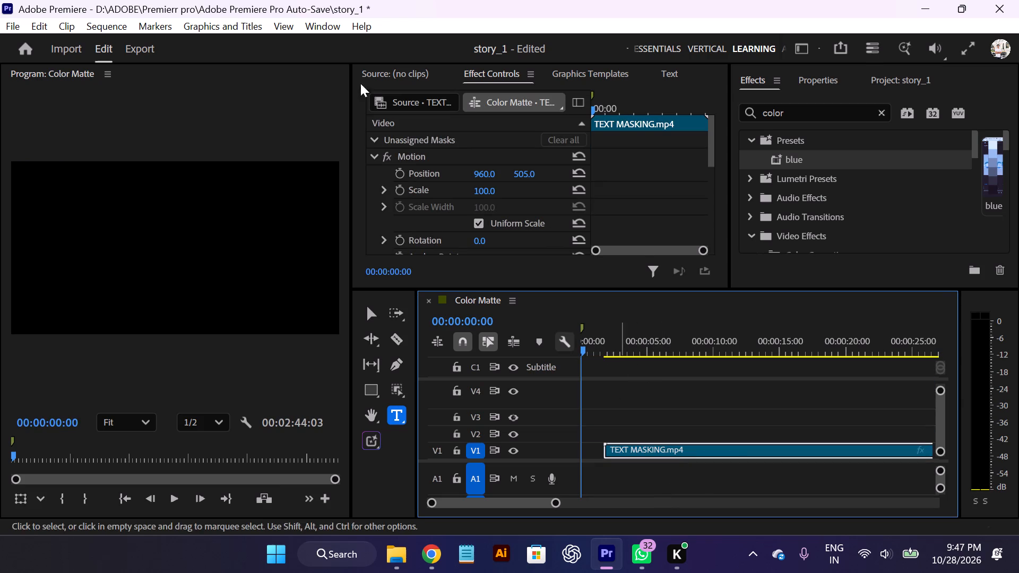
left_click(415, 64)
left_click_drag(658, 453, 454, 112)
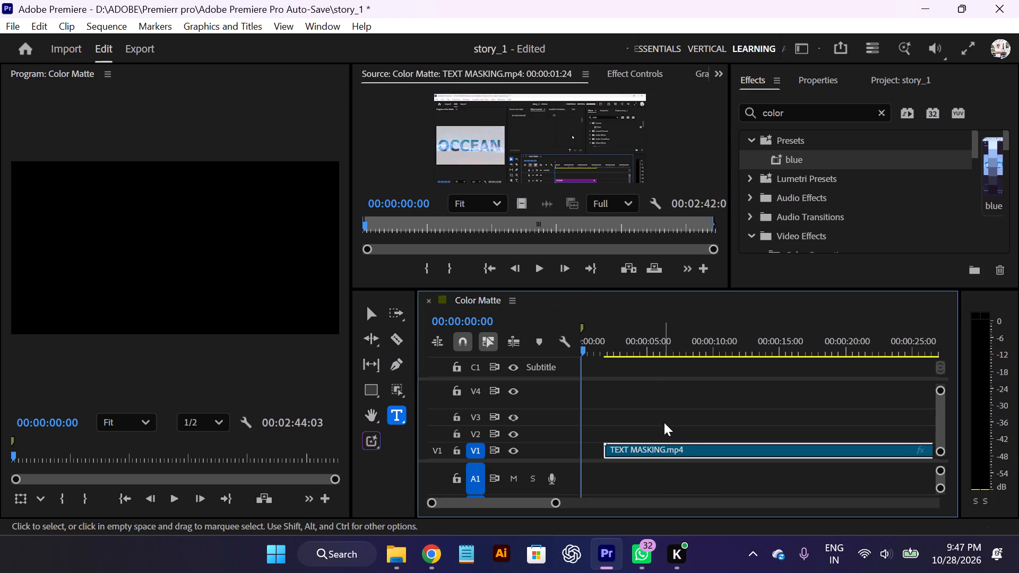
left_click_drag(673, 448, 621, 384)
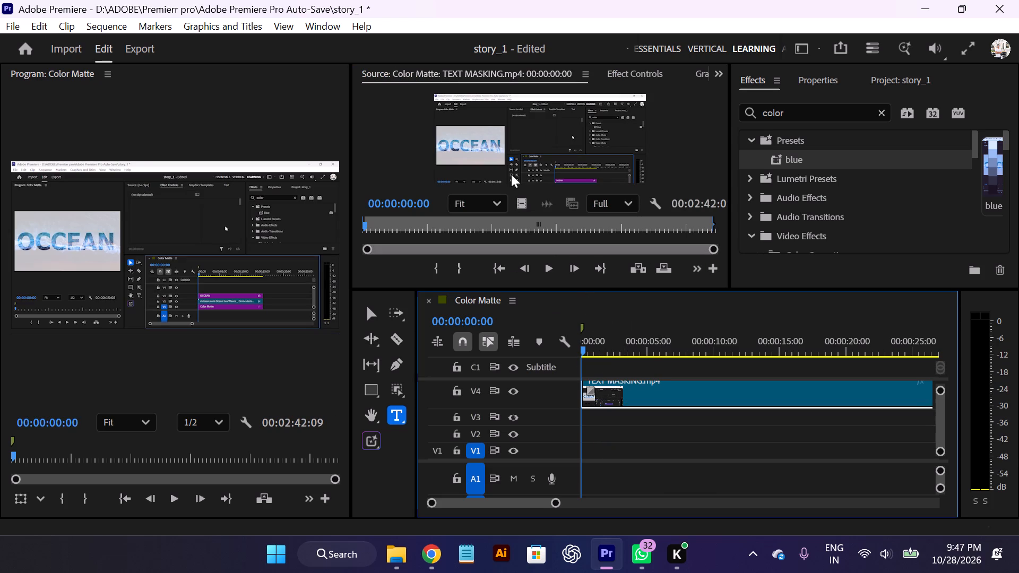
Preview the opening seconds of TEXT MASKING in the Source Monitor and mark the In point at 00:00:02:20.
left_click_drag(522, 136, 509, 137)
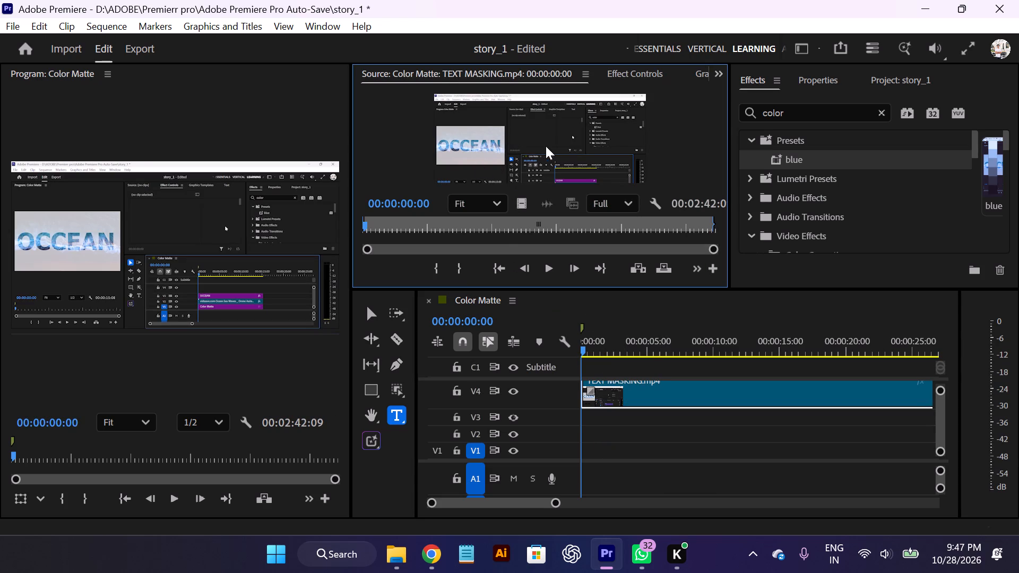
left_click(496, 198)
left_click(480, 232)
left_click(435, 273)
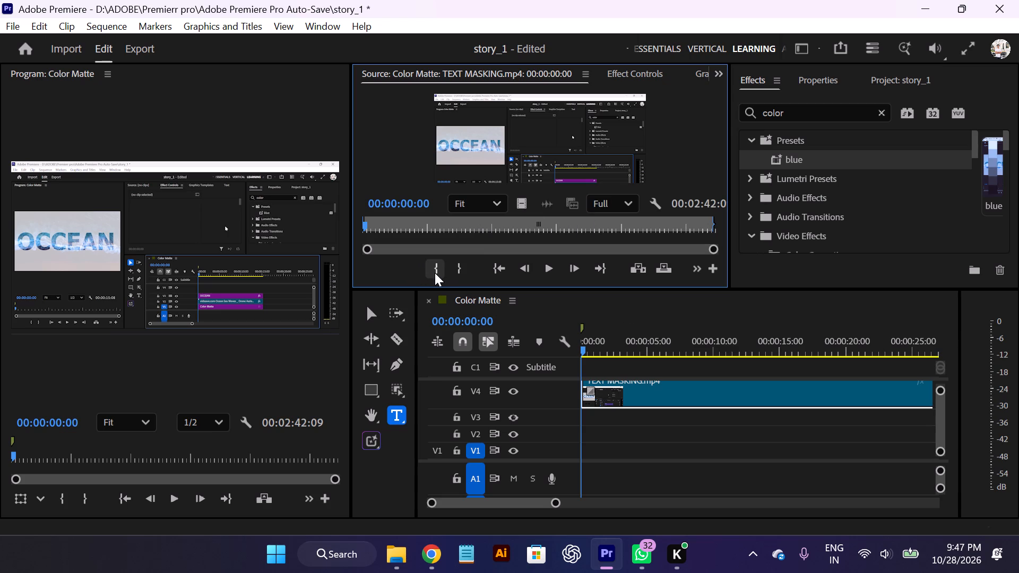
key("space")
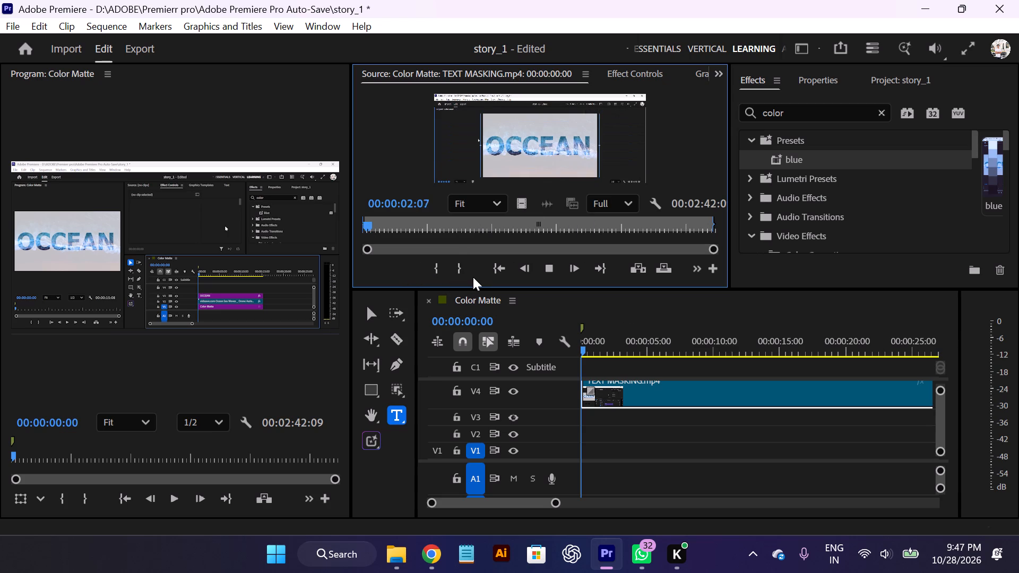
key("space")
left_click_drag(369, 225, 342, 229)
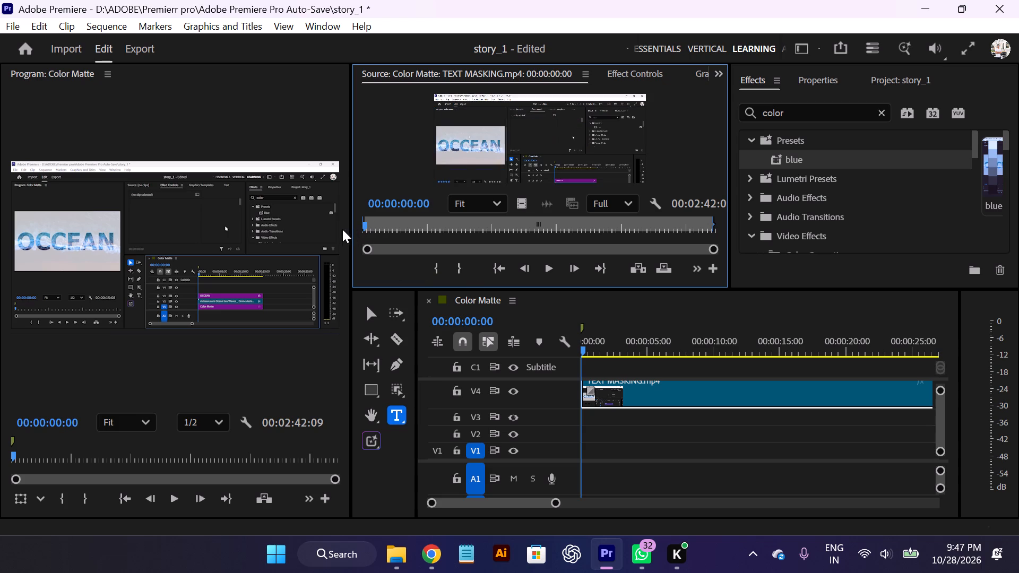
left_click_drag(342, 229, 332, 229)
key("space")
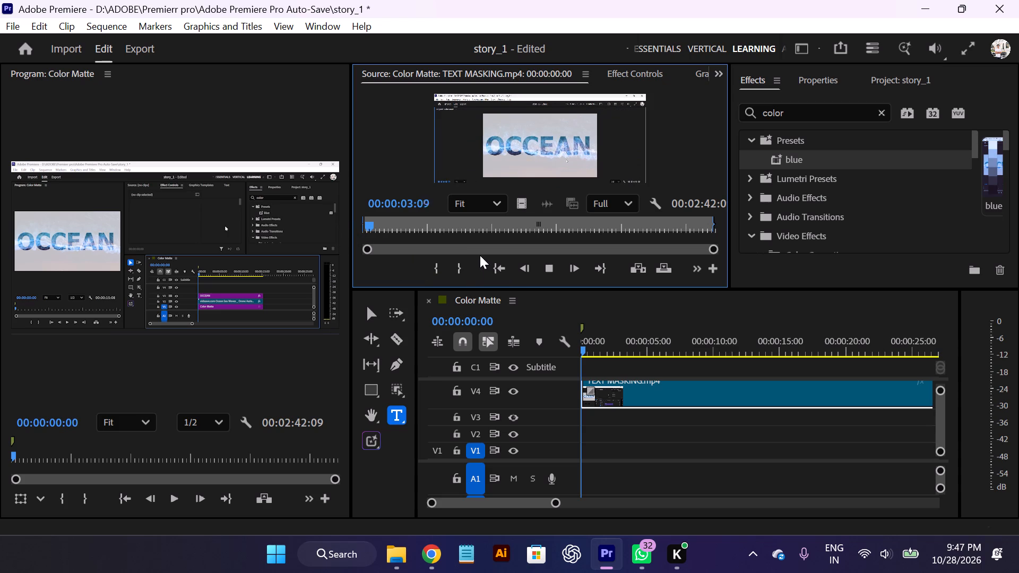
key("space")
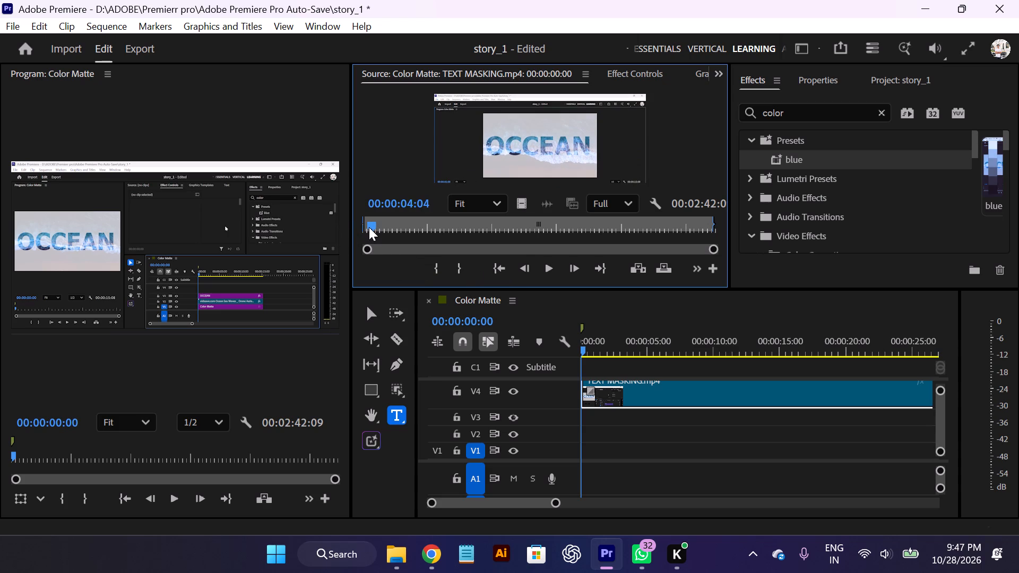
left_click_drag(369, 227, 364, 227)
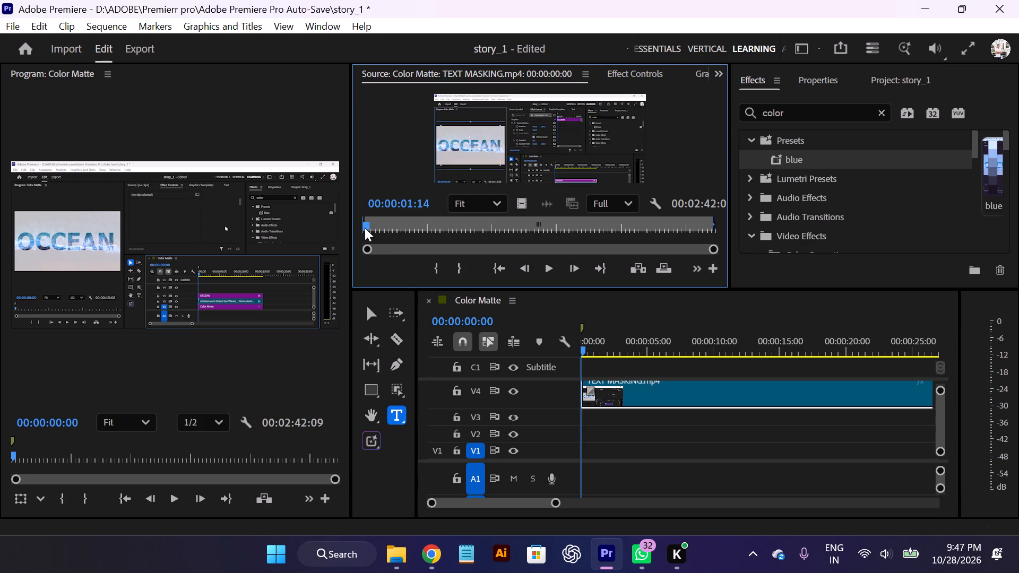
key("space")
key("space")
key("space")
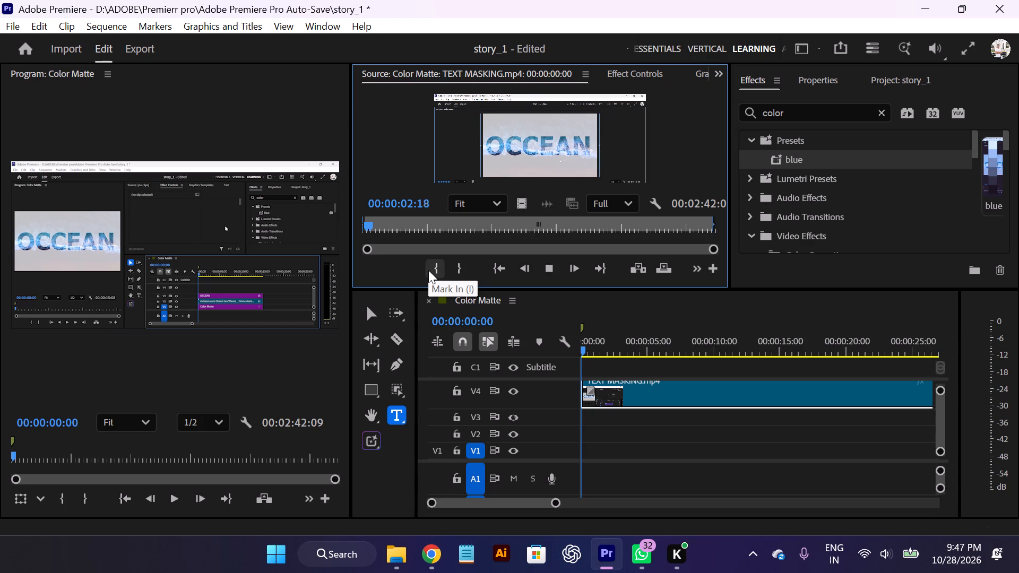
key("space")
left_click(428, 270)
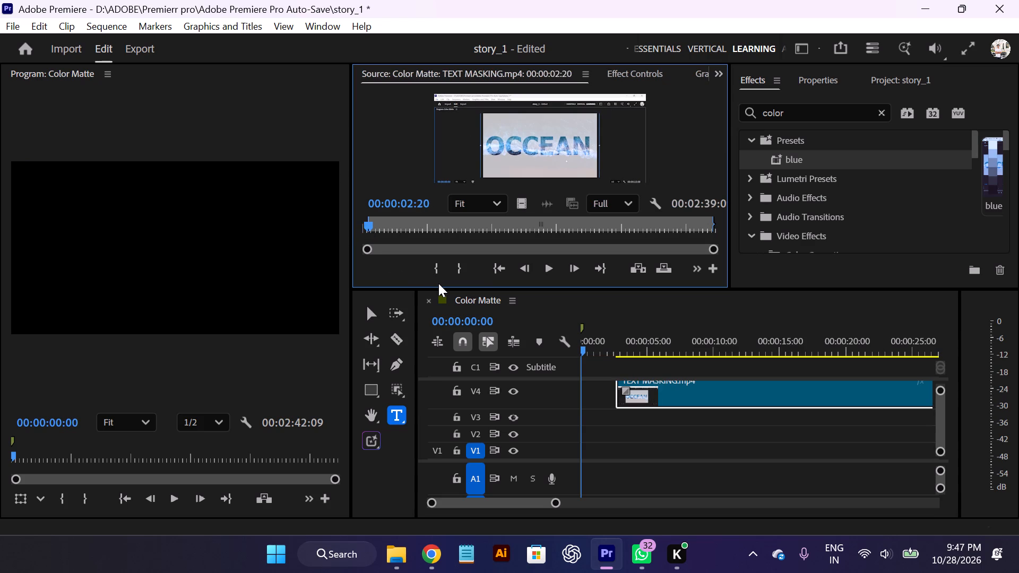
Play the source recording onward and mark the Out point at about 8 seconds.
key("space")
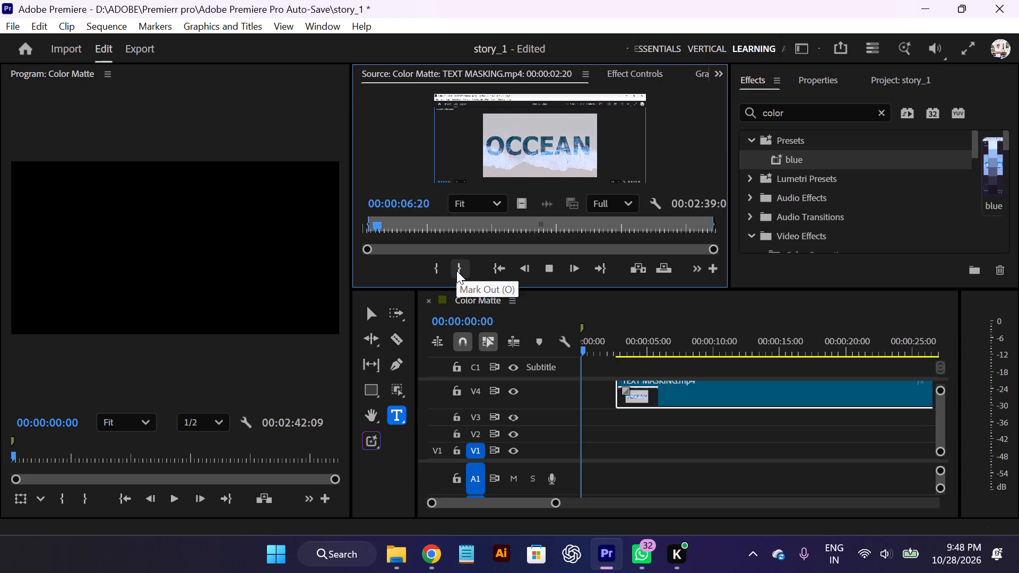
left_click(456, 271)
key("space")
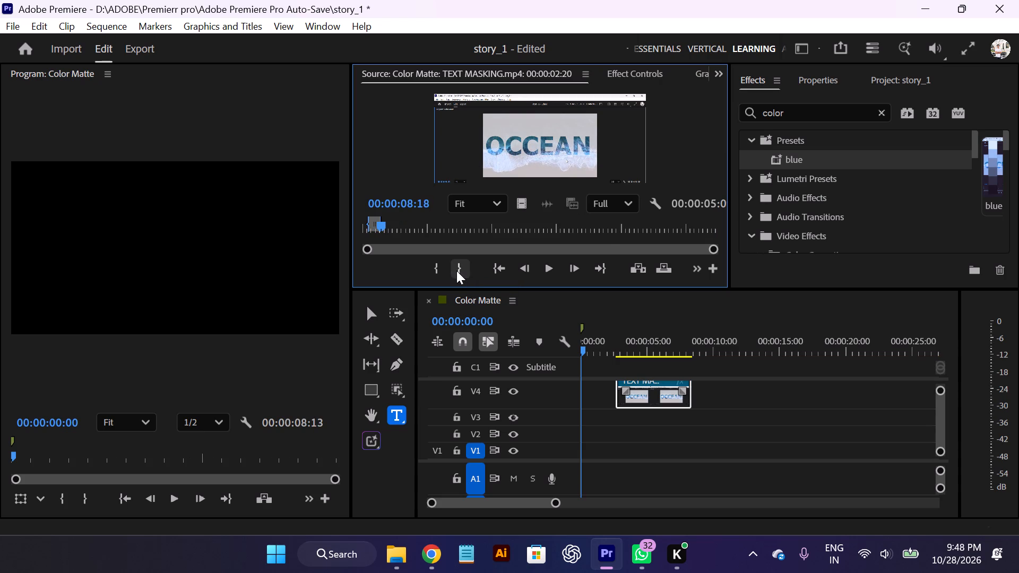
Place the marked source excerpt on V1 at the start of the timeline and briefly play the sequence.
left_click_drag(544, 144, 578, 436)
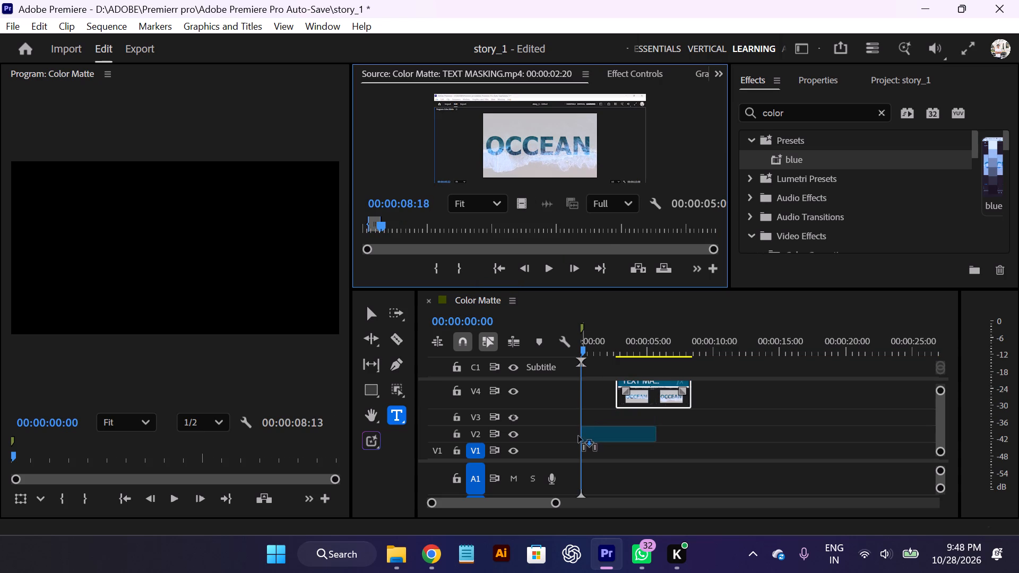
left_click_drag(578, 436, 566, 450)
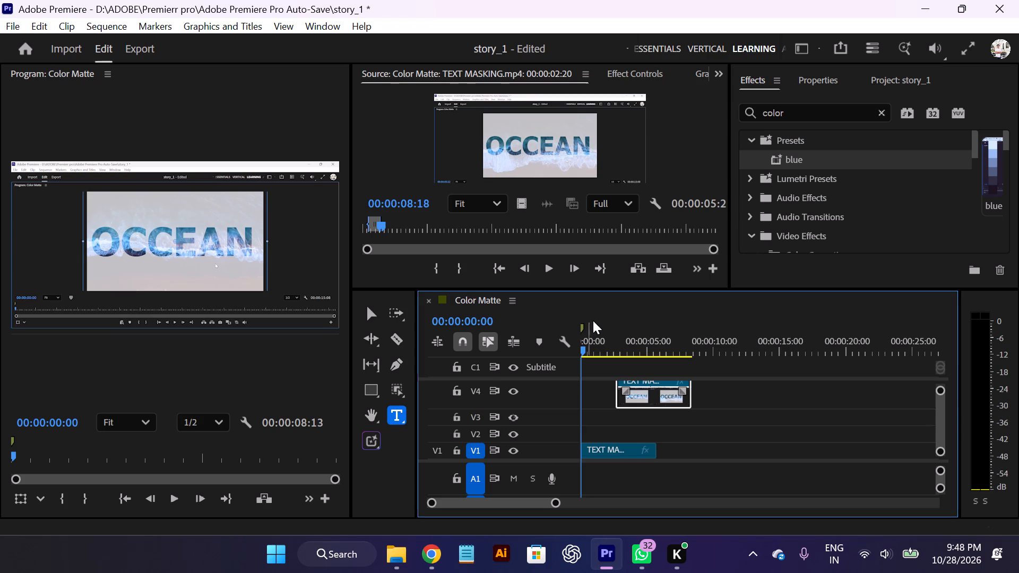
left_click(135, 417)
left_click(142, 196)
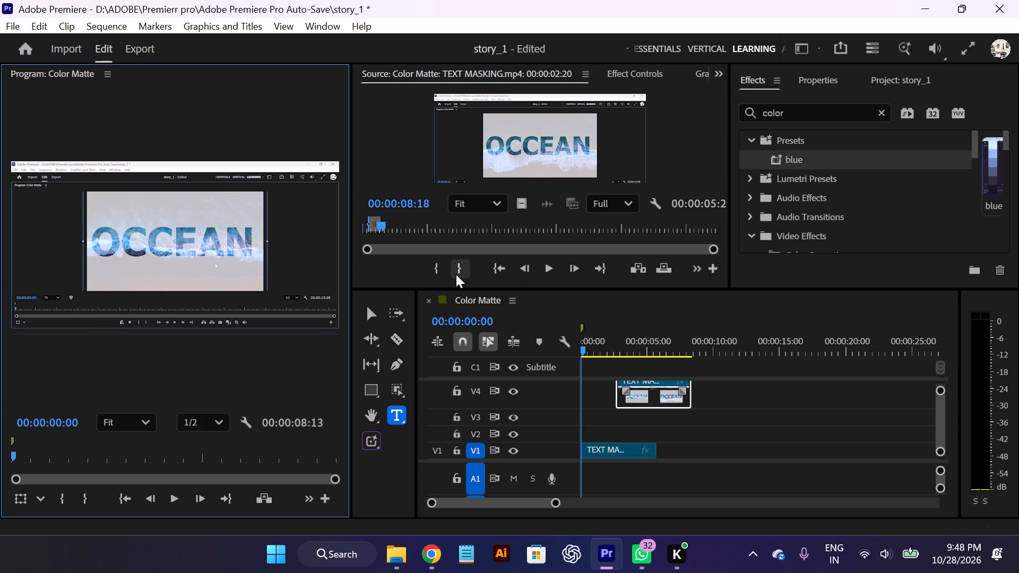
key("space")
key("space")
Scrub the source recording to 00:00:18:24 and mark a new In point for the next excerpt.
left_click(529, 163)
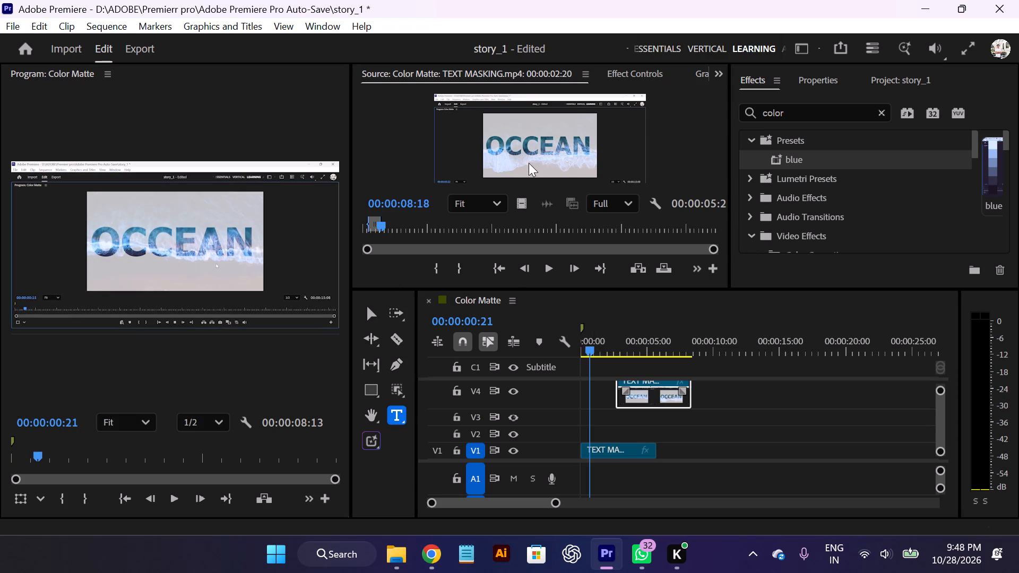
key("space")
left_click_drag(382, 227, 394, 228)
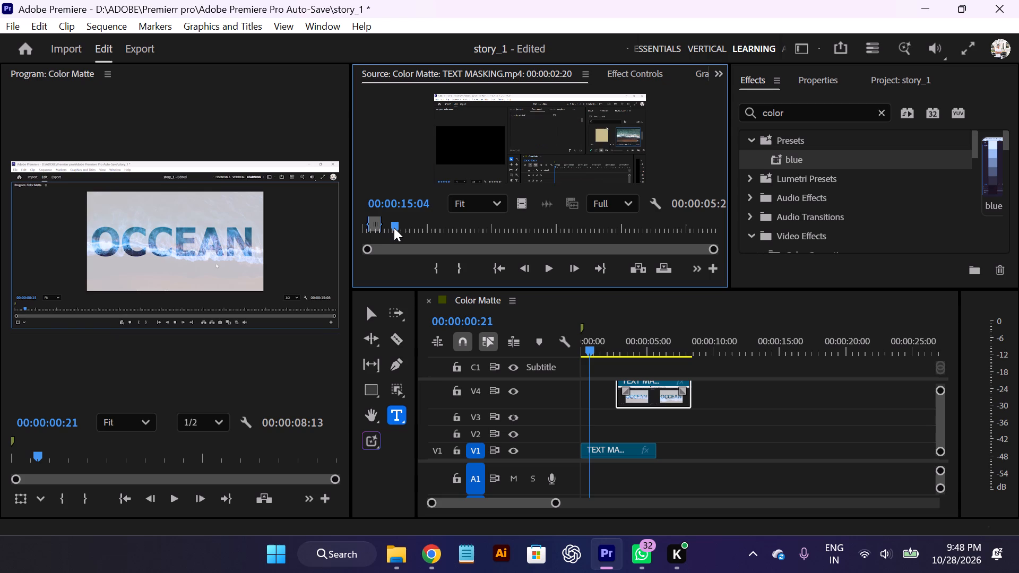
left_click_drag(394, 228, 400, 229)
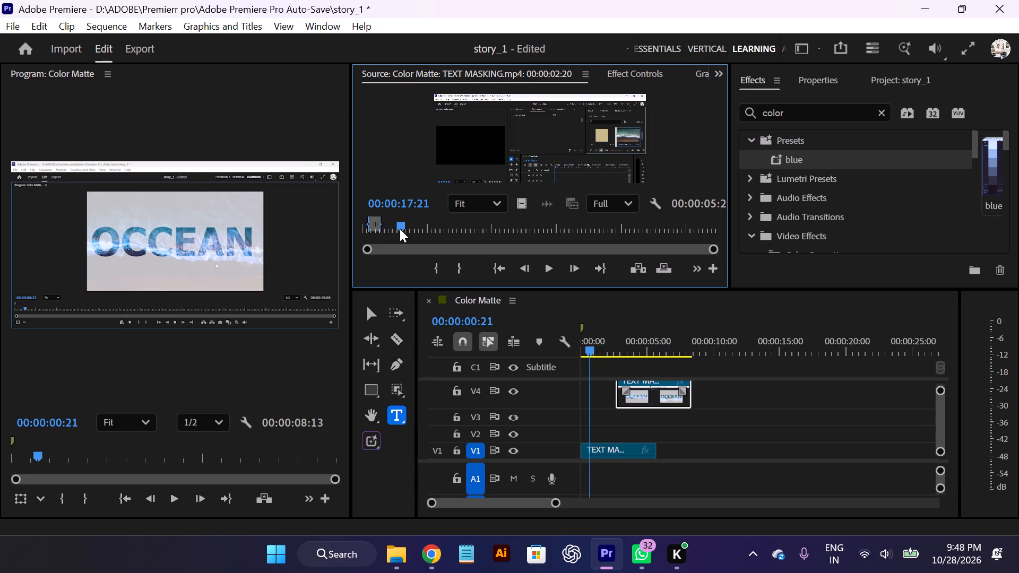
left_click_drag(400, 229, 409, 229)
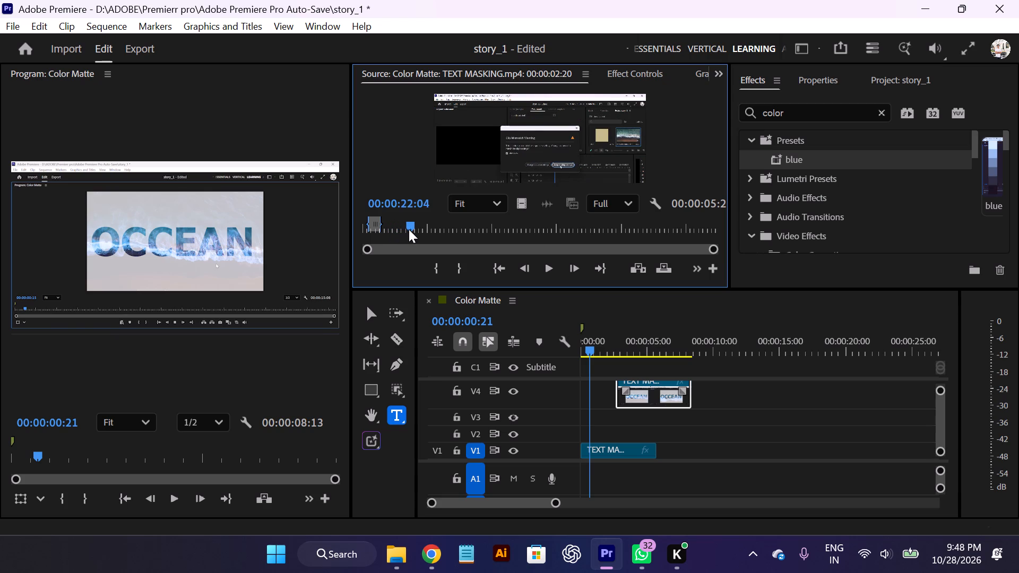
left_click_drag(409, 229, 402, 230)
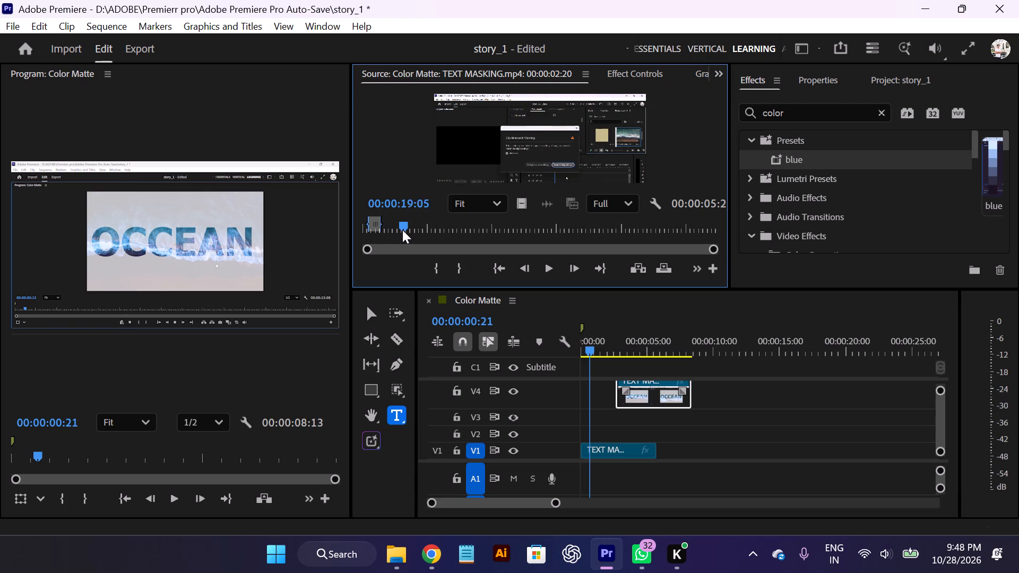
left_click_drag(402, 230, 402, 230)
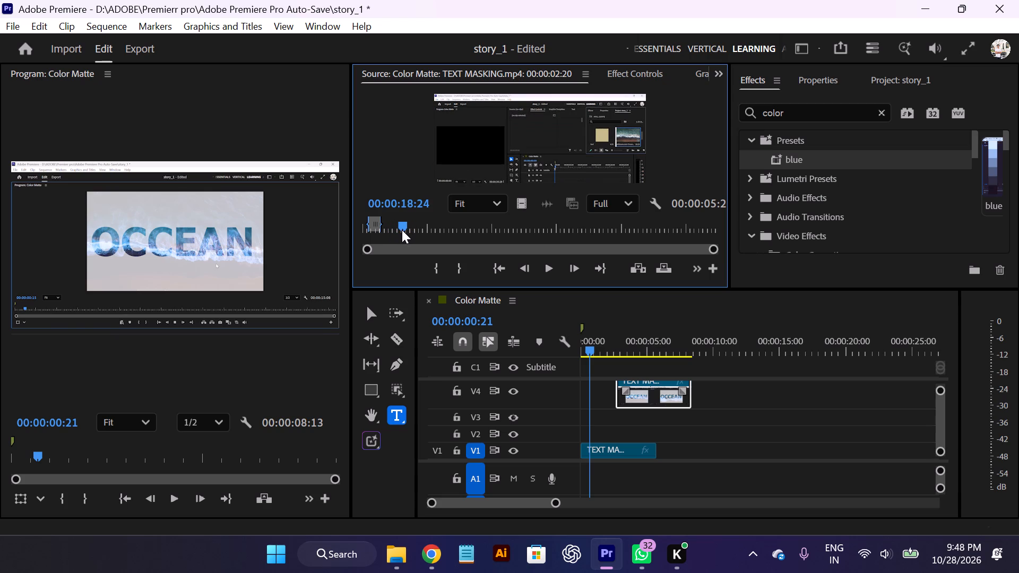
left_click(430, 262)
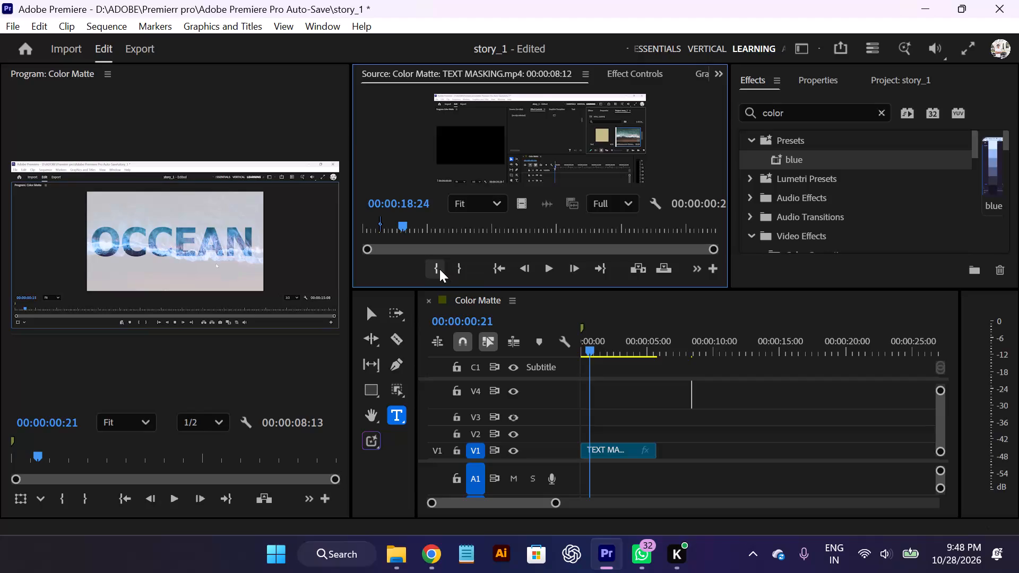
Play the source recording onward, scrub back, and mark the Out point at 00:00:48:21.
key("space")
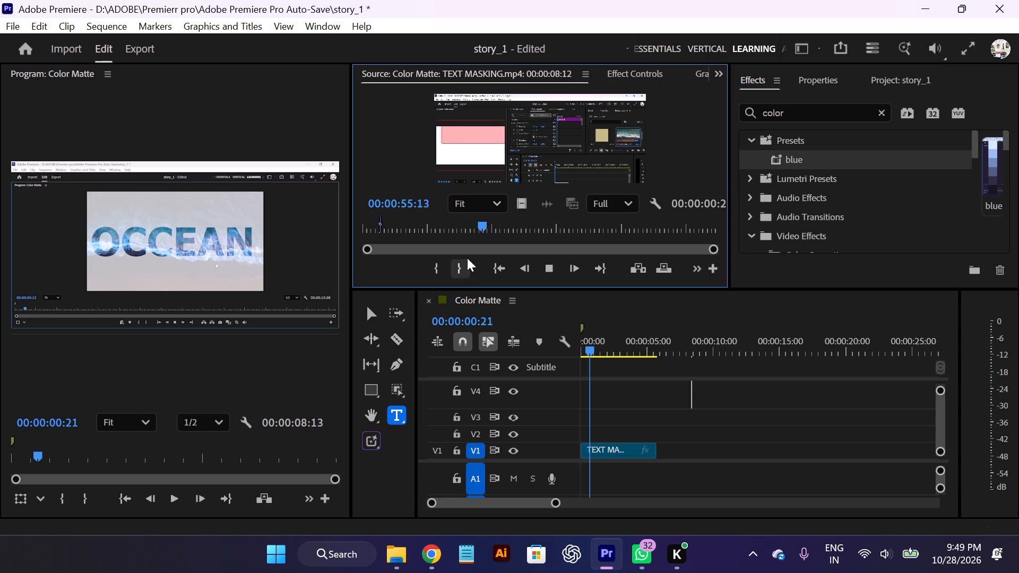
left_click_drag(483, 225, 468, 229)
right_click(468, 229)
left_click(549, 275)
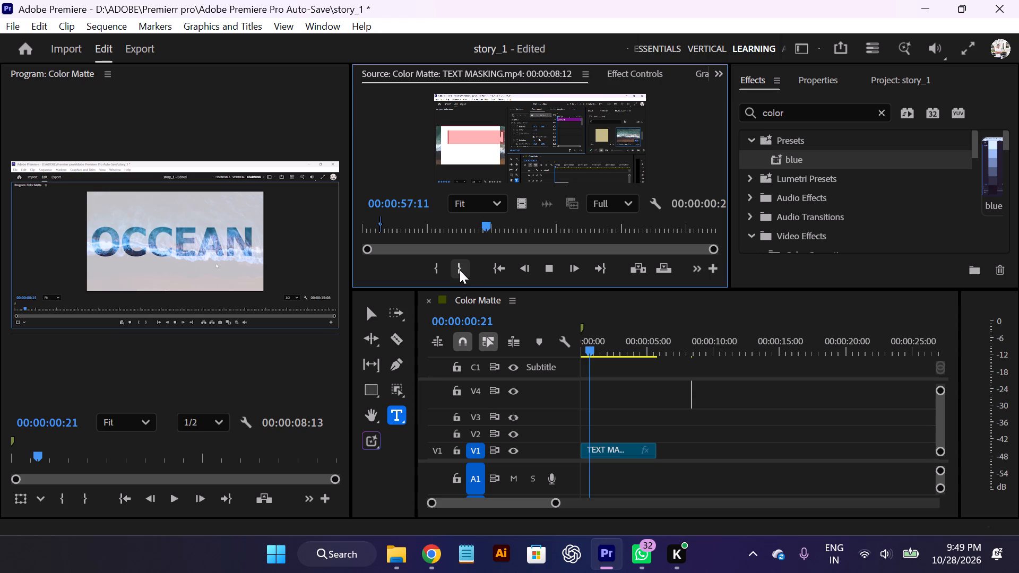
left_click_drag(486, 227, 465, 230)
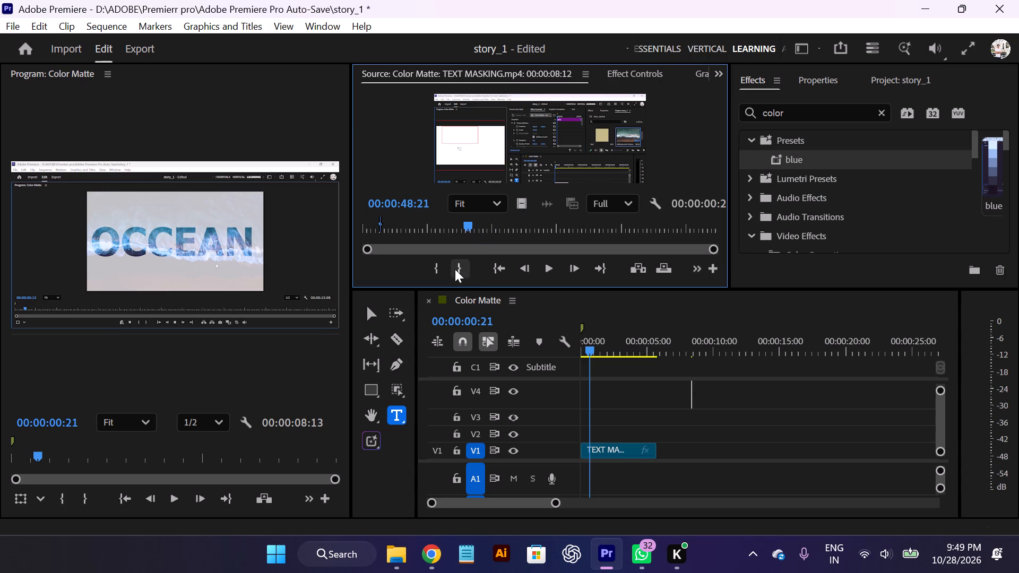
left_click(455, 270)
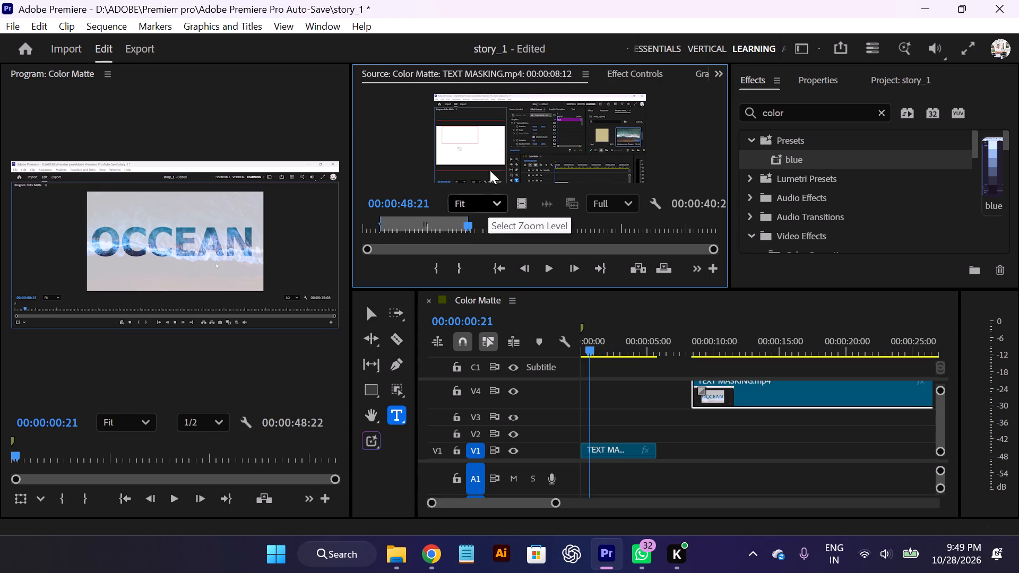
Place the marked source excerpt on V1 directly after the first clip.
left_click_drag(489, 142, 657, 447)
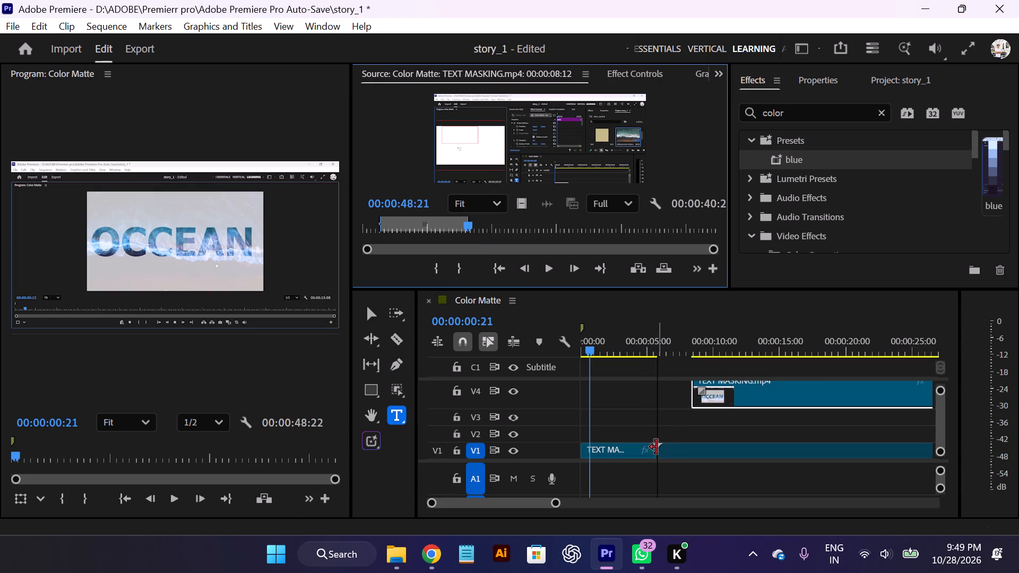
Delete the extra TEXT MASKING clip from V4.
scroll(679, 429, "down", 8)
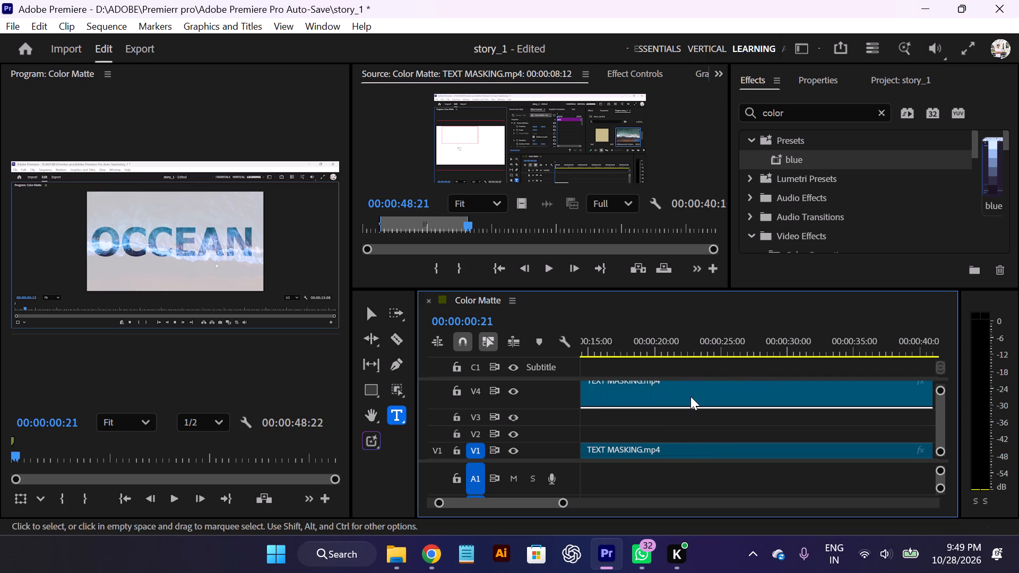
left_click(690, 396)
key("Delete")
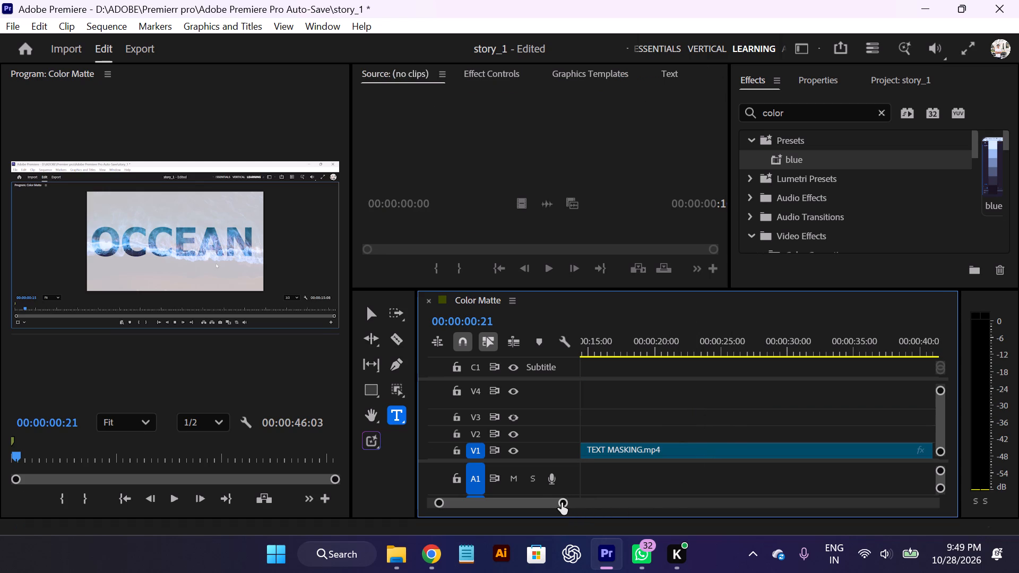
Review the two assembled V1 clips and play the sequence from the start through the first clip.
left_click_drag(562, 503, 630, 517)
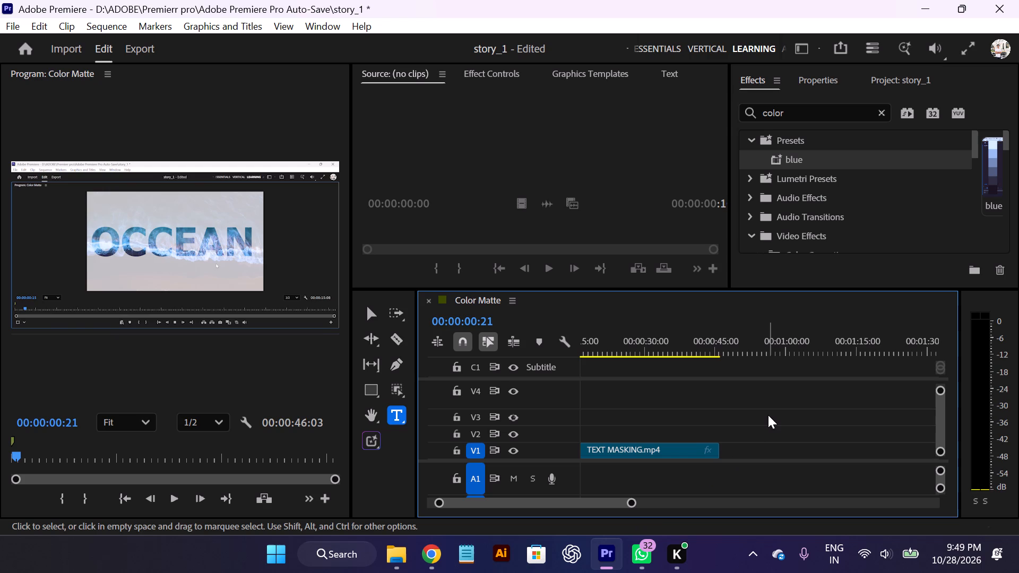
scroll(768, 415, "up", 1)
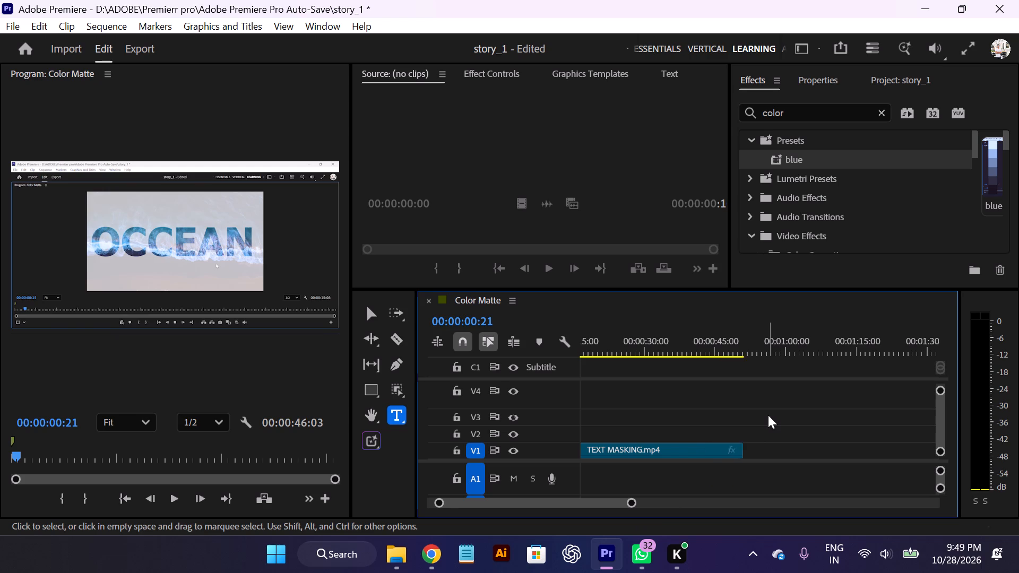
scroll(768, 415, "up", 6)
scroll(628, 372, "up", 2)
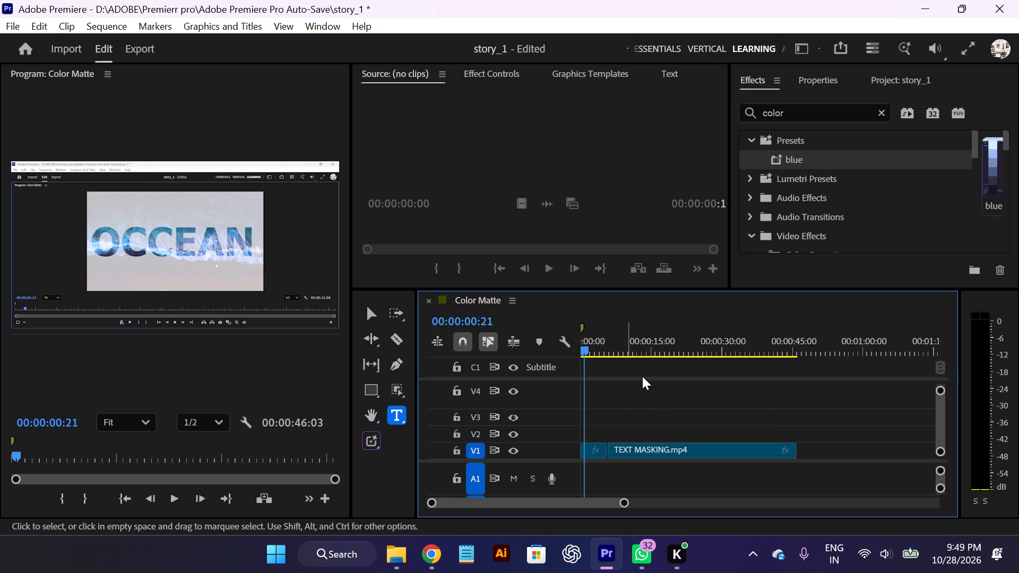
scroll(642, 376, "up", 1)
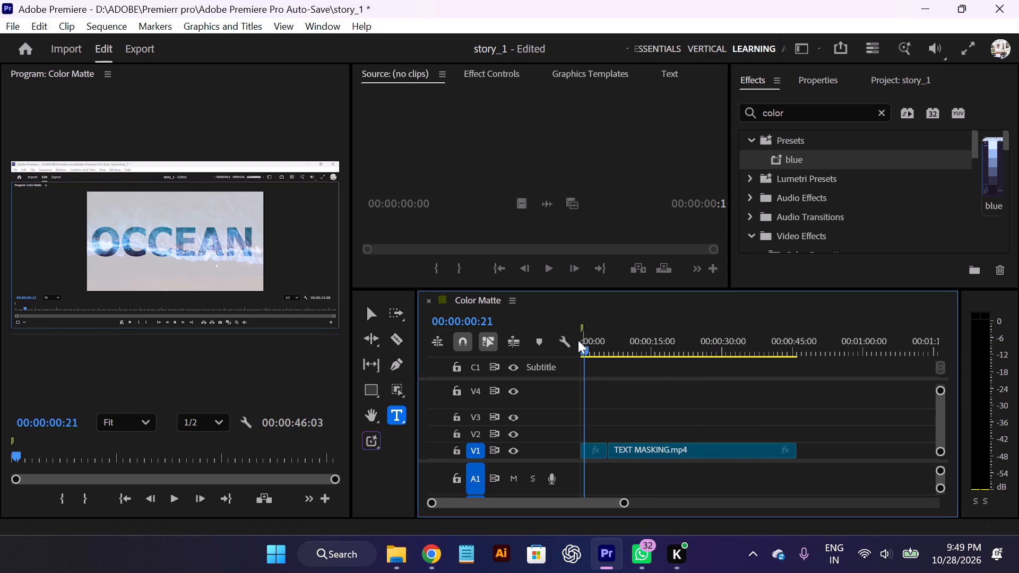
left_click_drag(583, 346, 561, 352)
key("space")
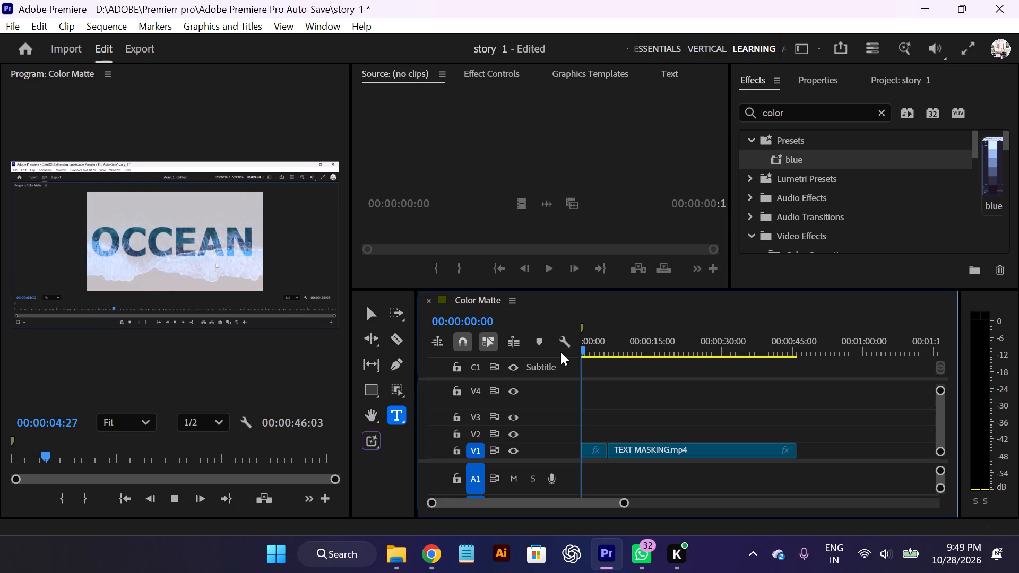
key("space")
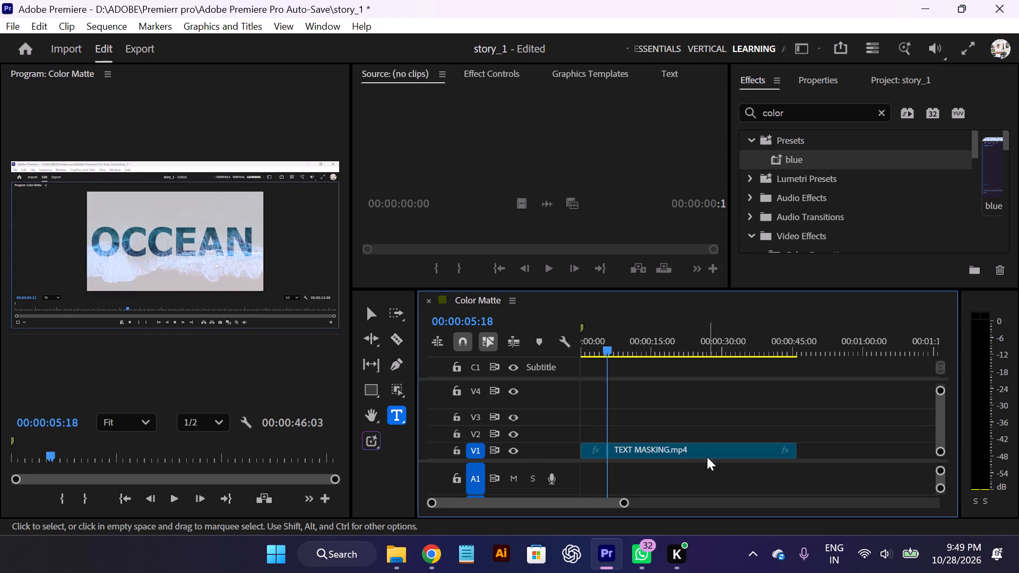
Set the second V1 clip's speed to 150% and play the sequence onward to review it.
left_click(706, 453)
right_click(687, 441)
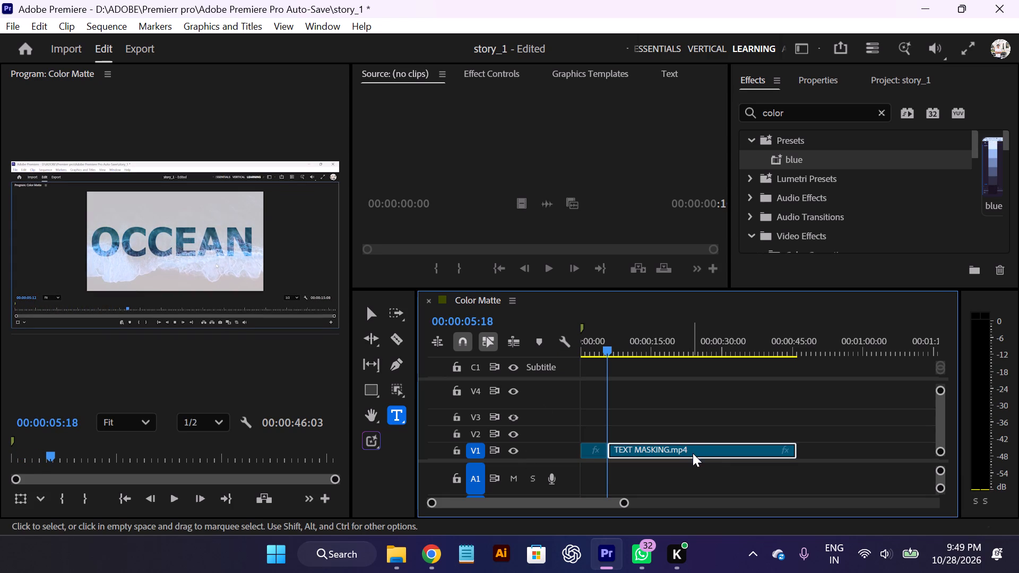
right_click(693, 453)
left_click(778, 515)
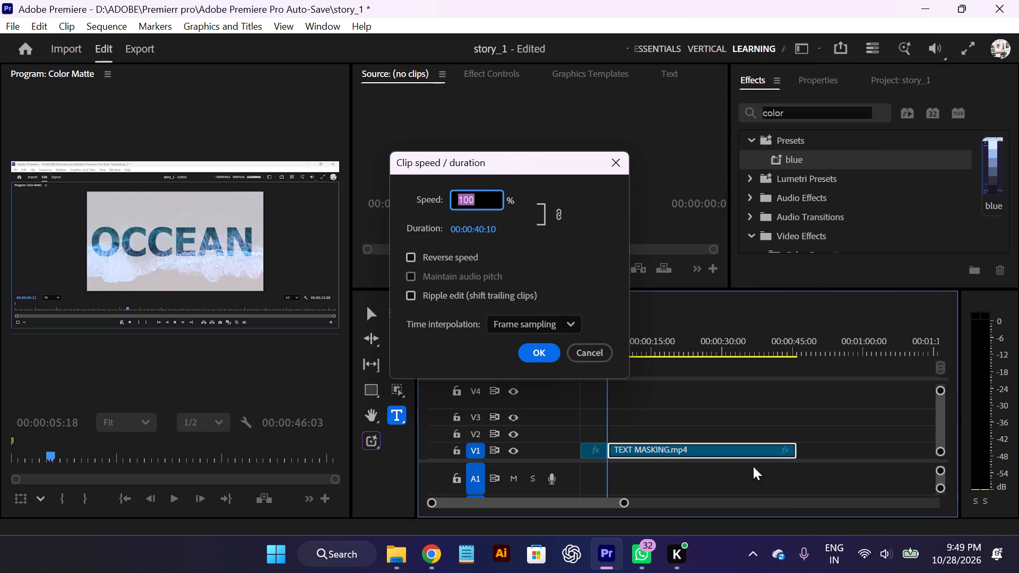
key("BackSpace")
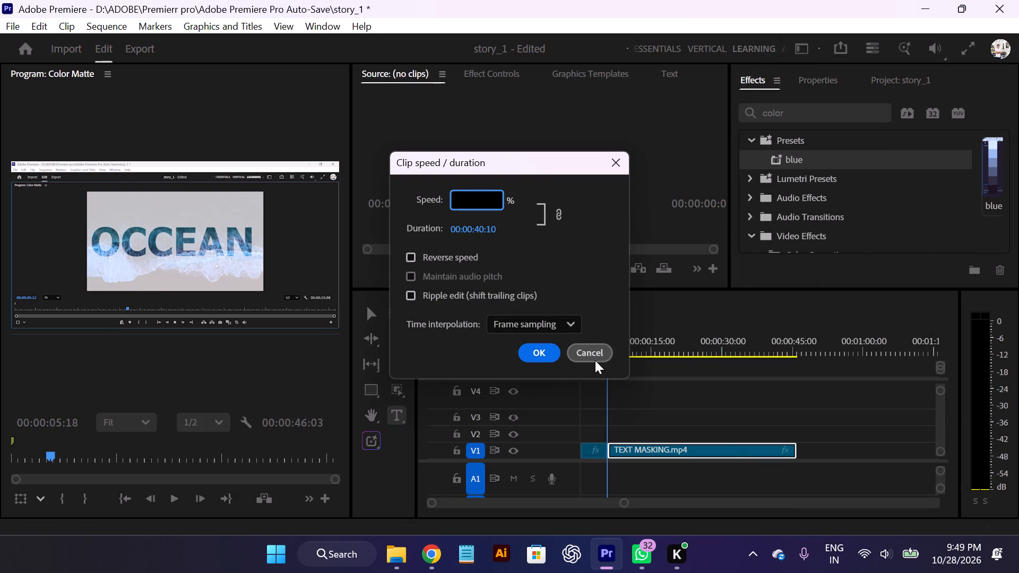
type("150")
key("Return")
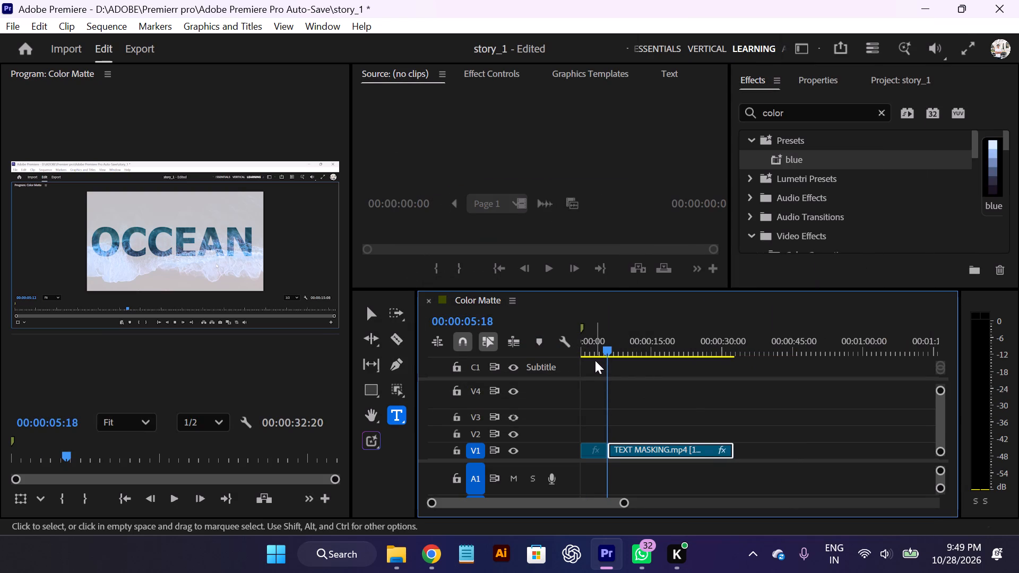
key("space")
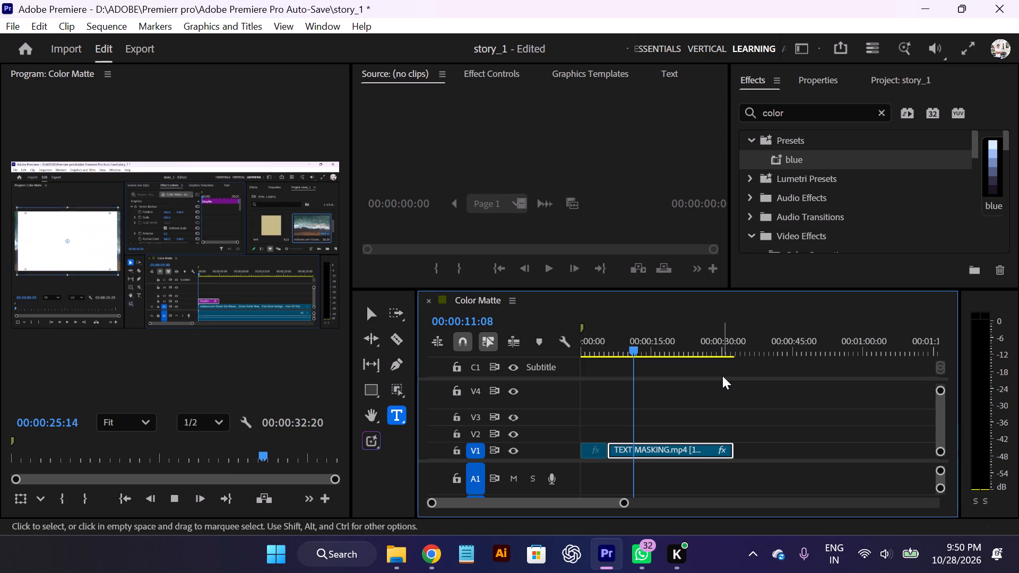
key("space")
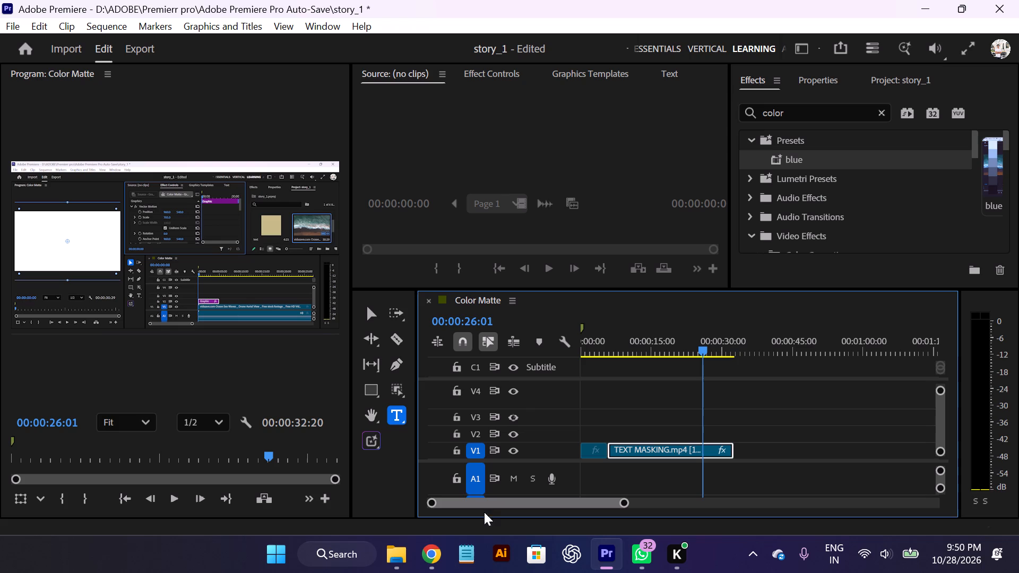
Load the TEXT MASKING video from the Videos folder into the Source Monitor.
left_click(398, 554)
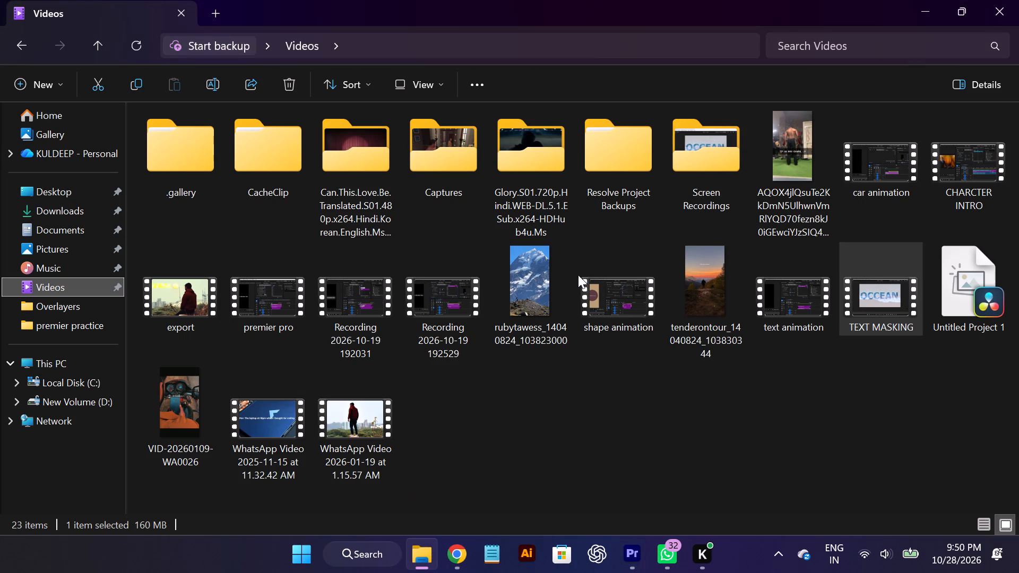
left_click_drag(891, 294, 624, 561)
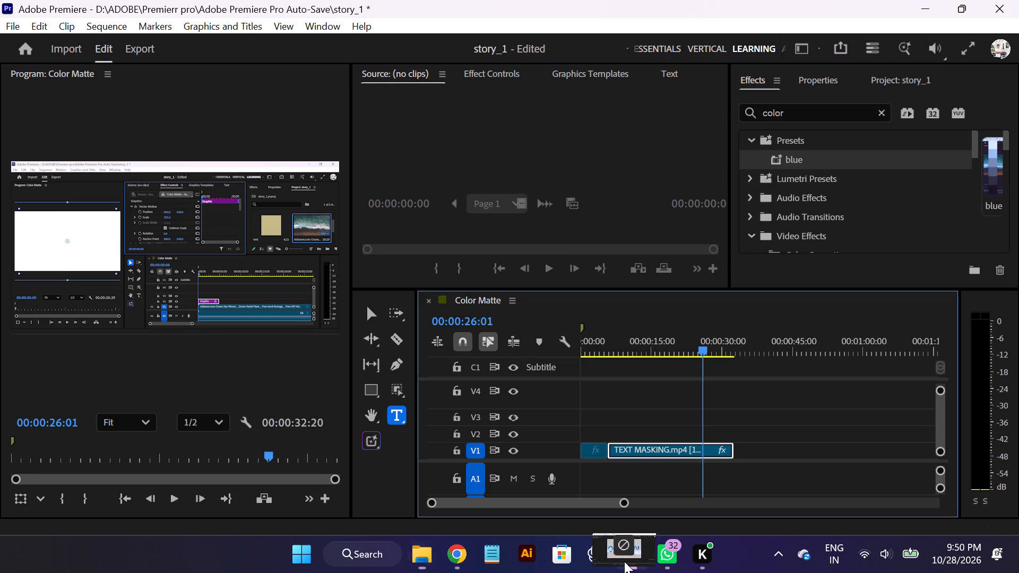
left_click_drag(624, 561, 532, 182)
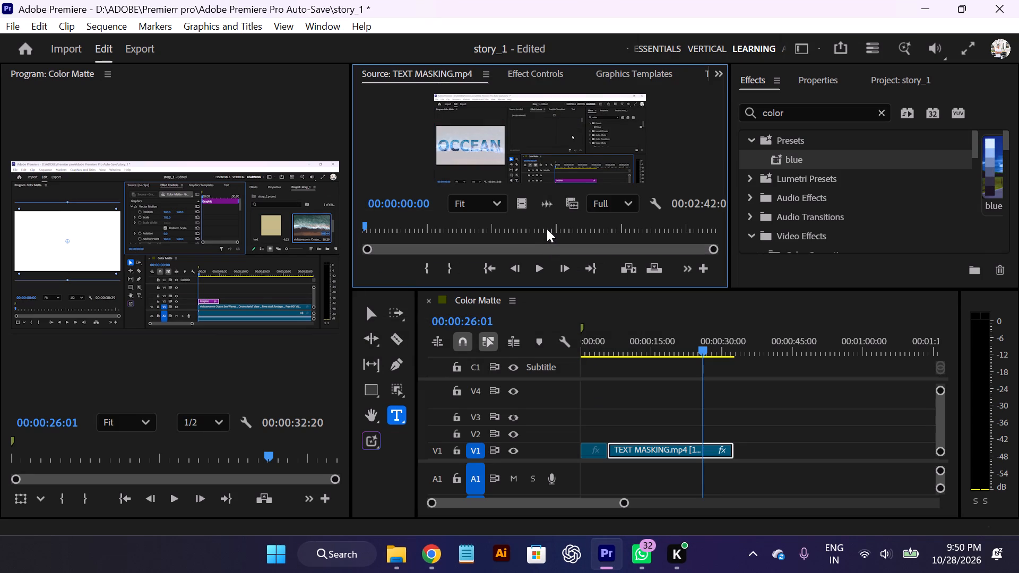
Play the source recording from 00:01:22:08, moving the In point forward to about 00:01:41.
left_click(547, 229)
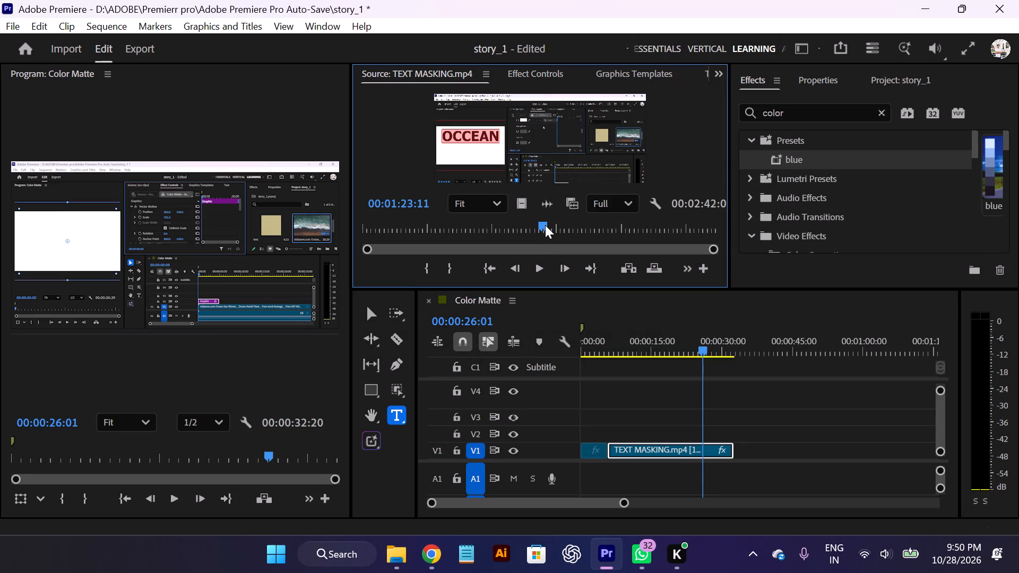
left_click(428, 273)
key("space")
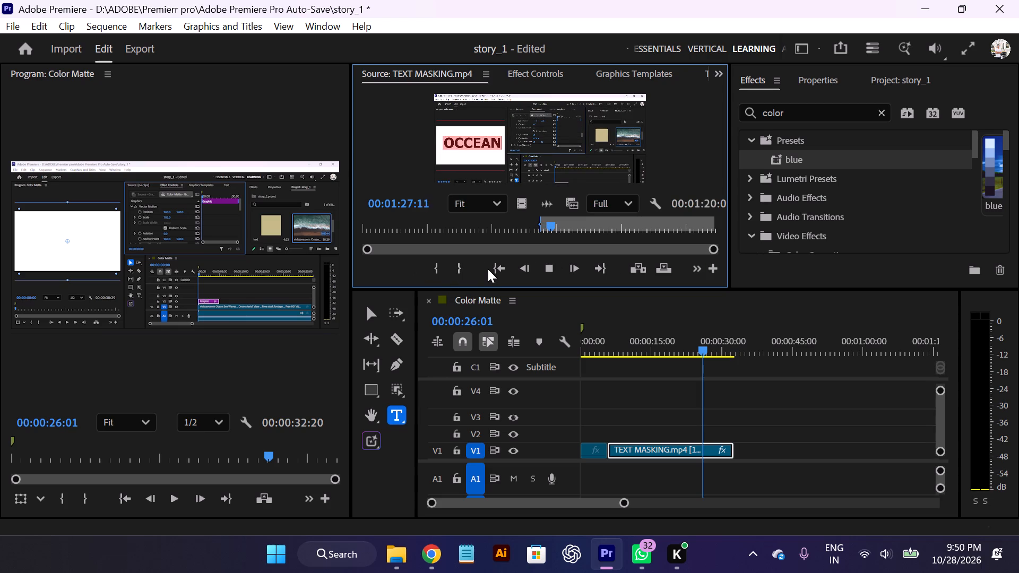
key("space")
left_click(437, 269)
key("space")
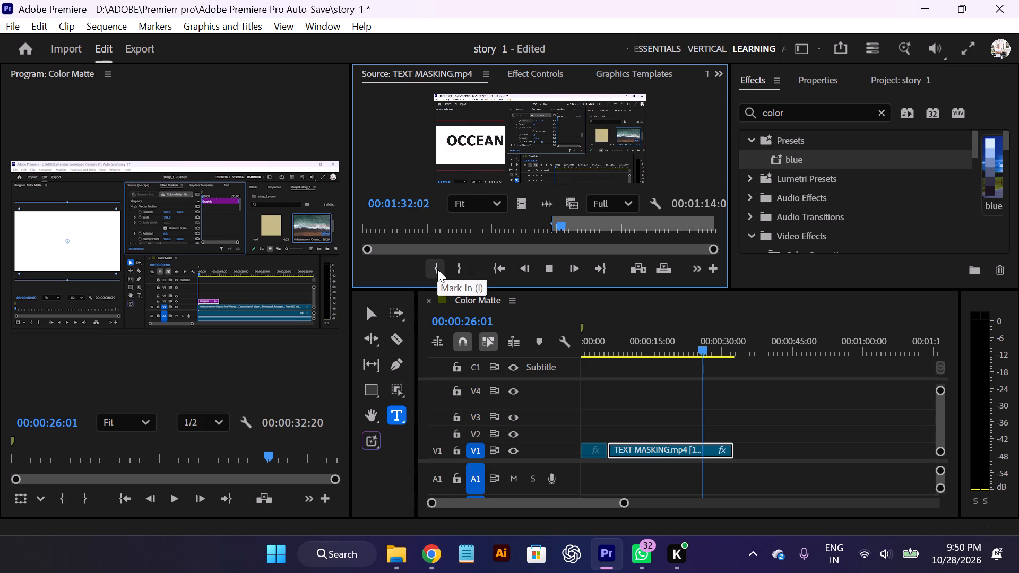
left_click(433, 272)
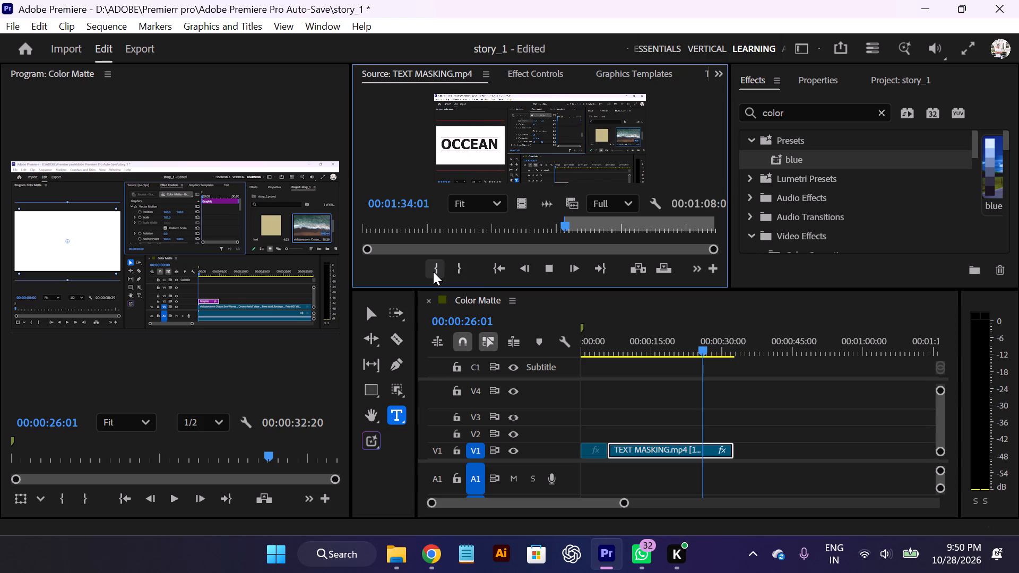
left_click(433, 272)
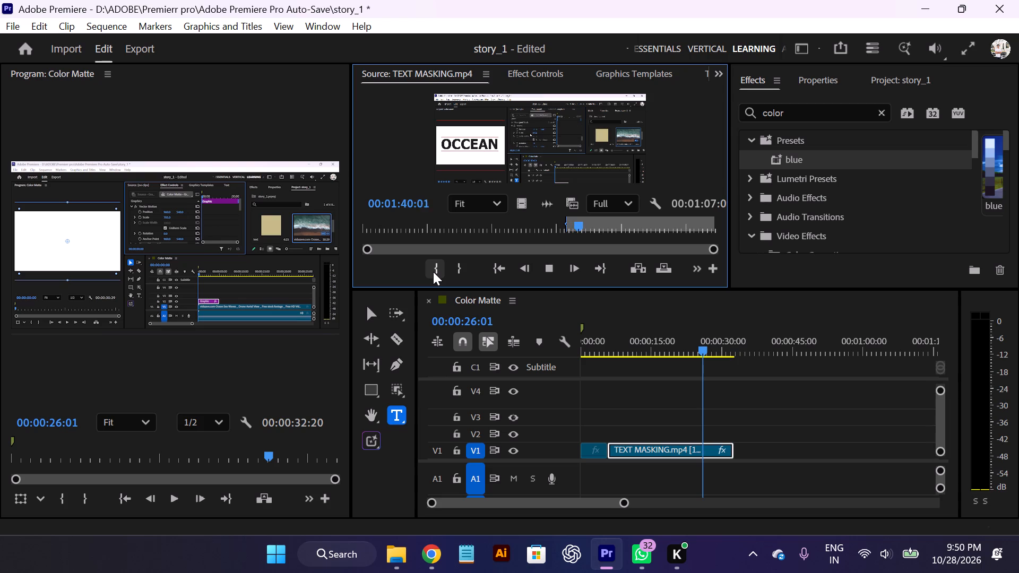
left_click(433, 272)
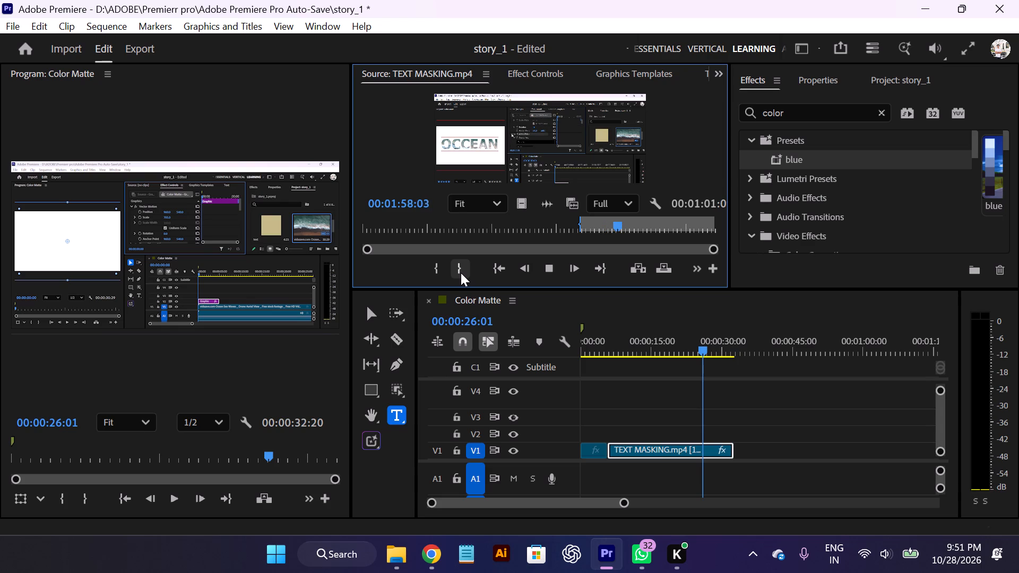
Stop the source playback, scrub back, and mark the Out point at 00:01:48:24.
key("space")
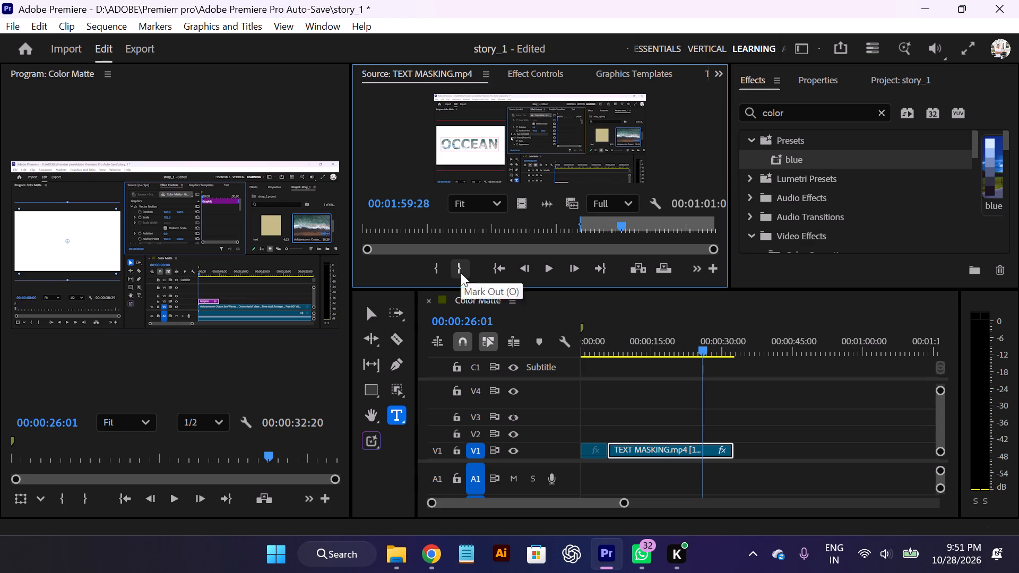
left_click_drag(617, 227, 593, 231)
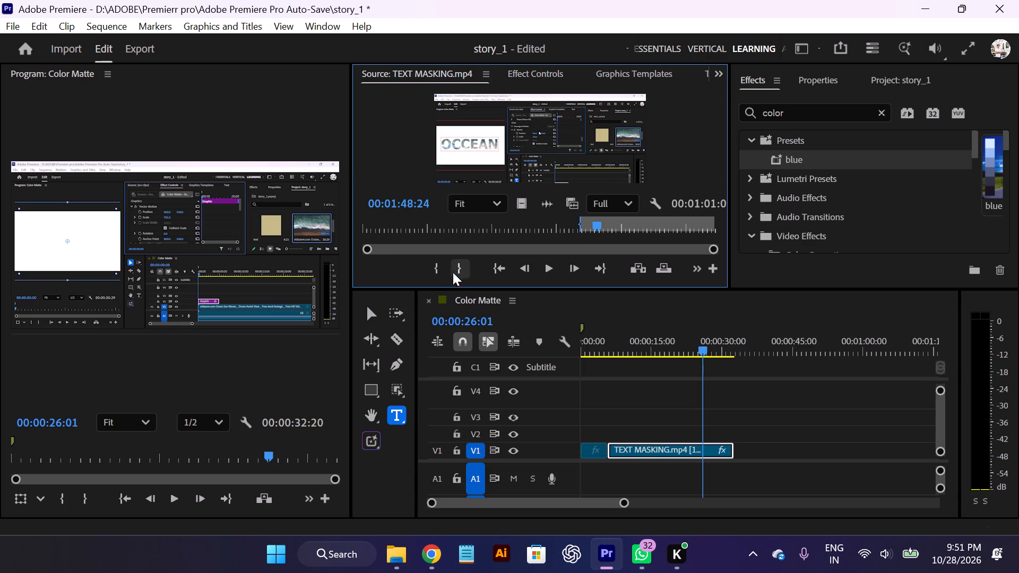
left_click(453, 267)
Place the marked excerpt with its audio on V1 and A1 directly after the 150% clip.
left_click_drag(495, 121, 644, 219)
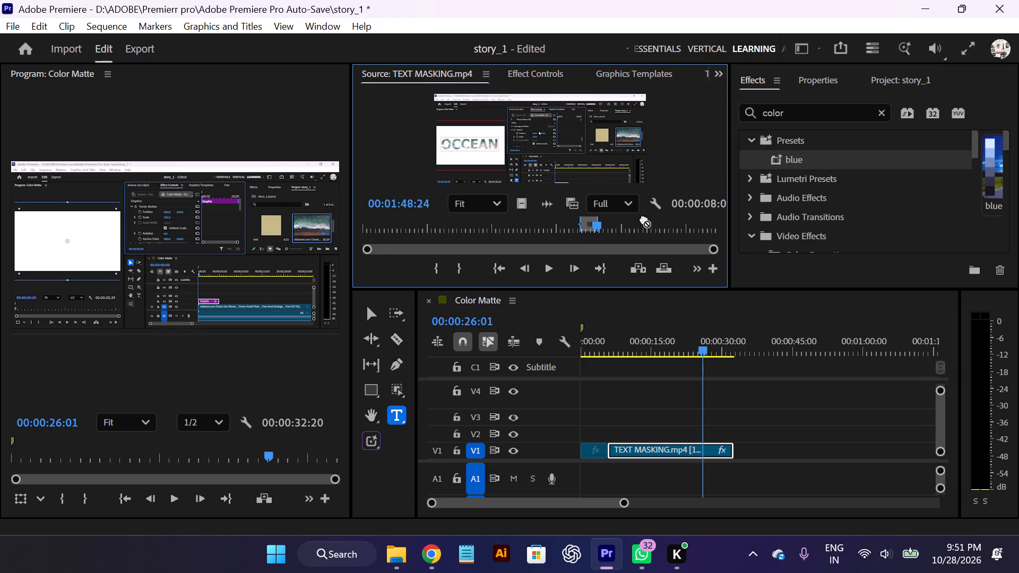
left_click_drag(644, 219, 734, 452)
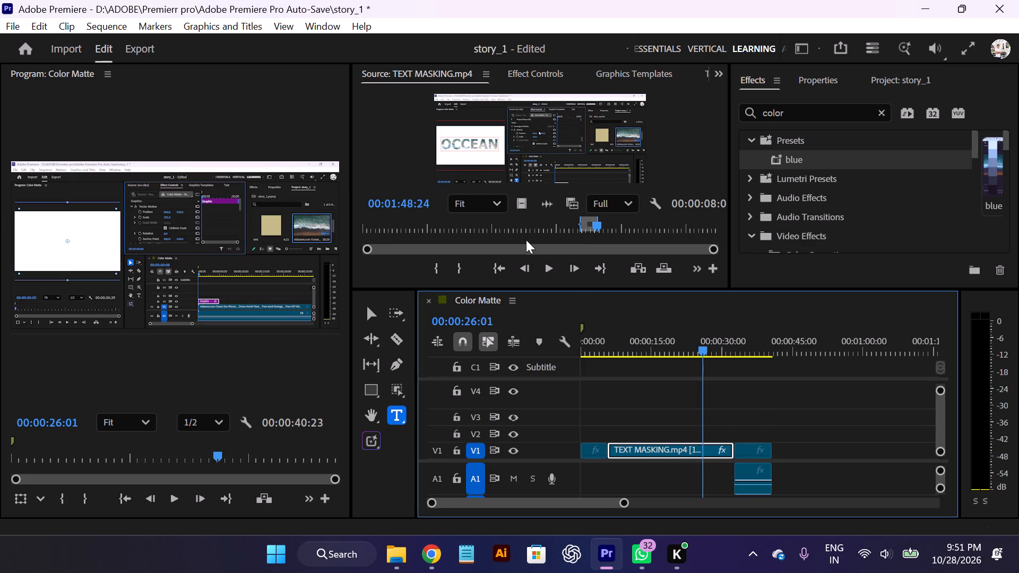
Play the source recording onward from 00:01:48:24 and mark an excerpt from about 00:02:00 to about 00:02:10.
left_click_drag(600, 227, 607, 230)
key("space")
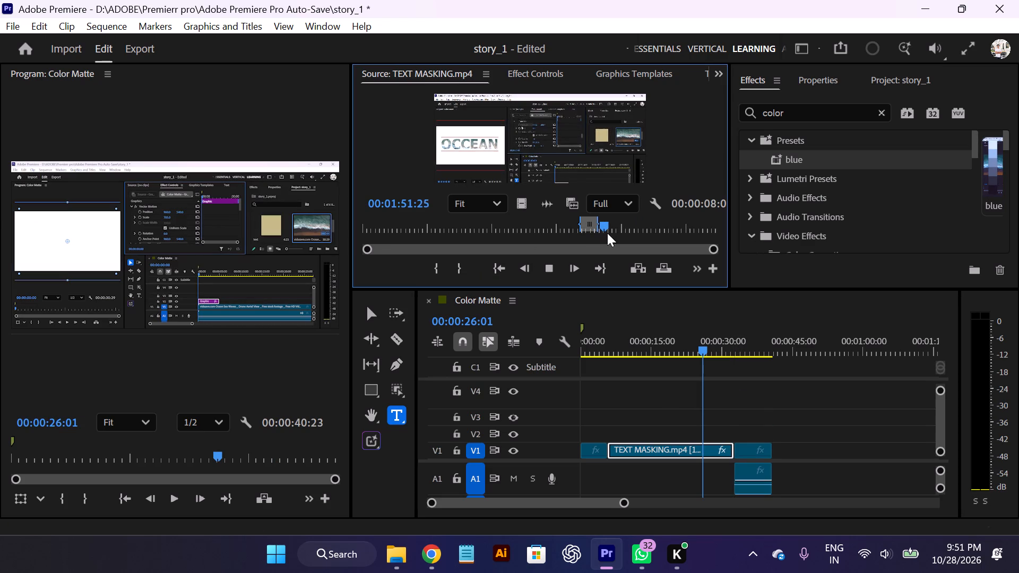
left_click(436, 278)
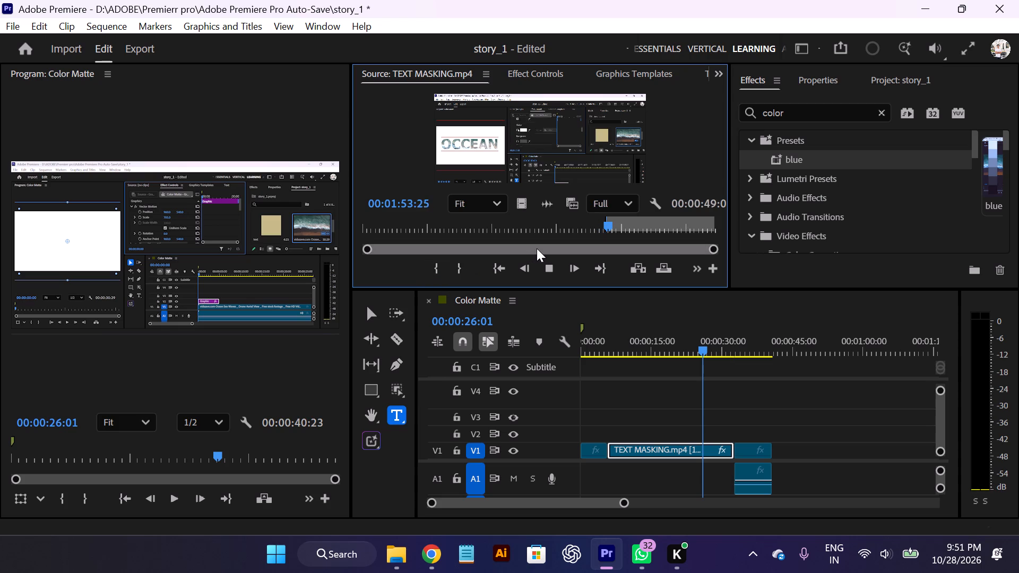
left_click(432, 262)
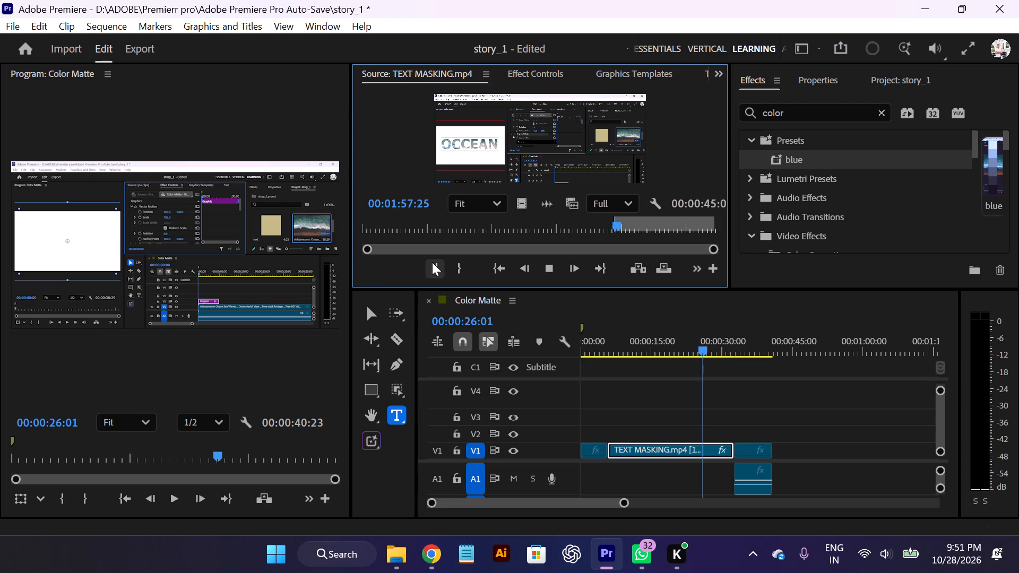
left_click(432, 262)
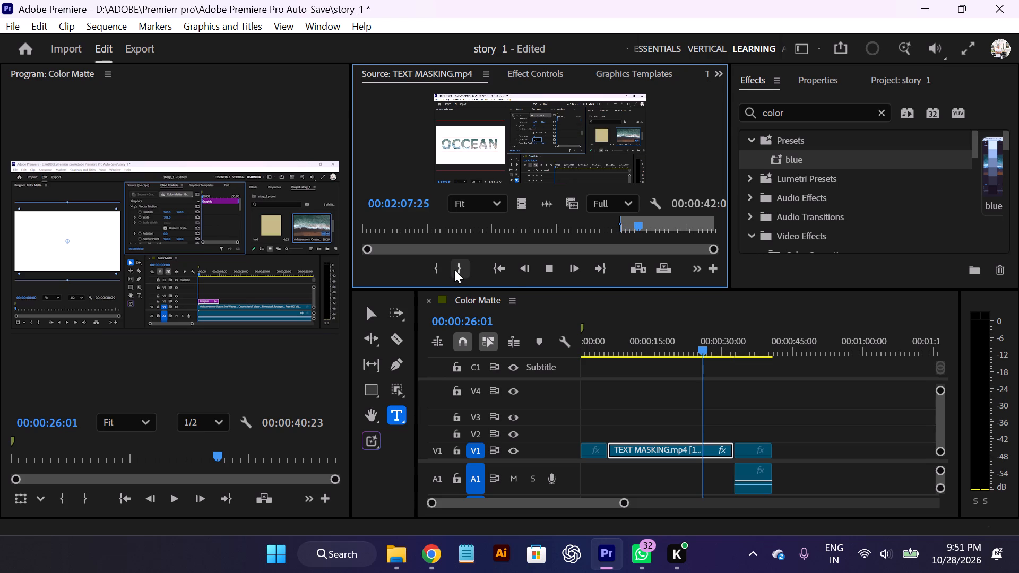
key("space")
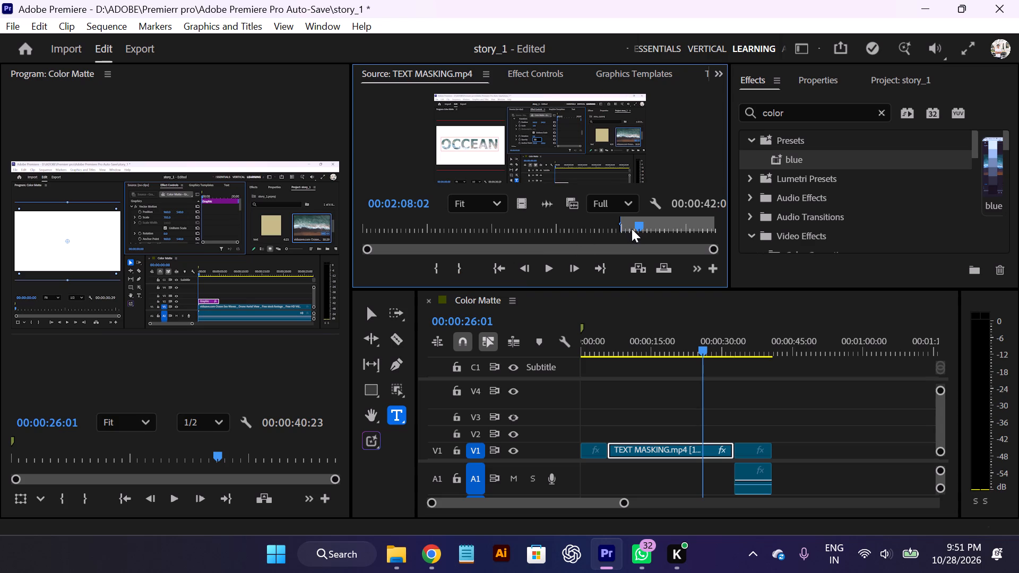
key("space")
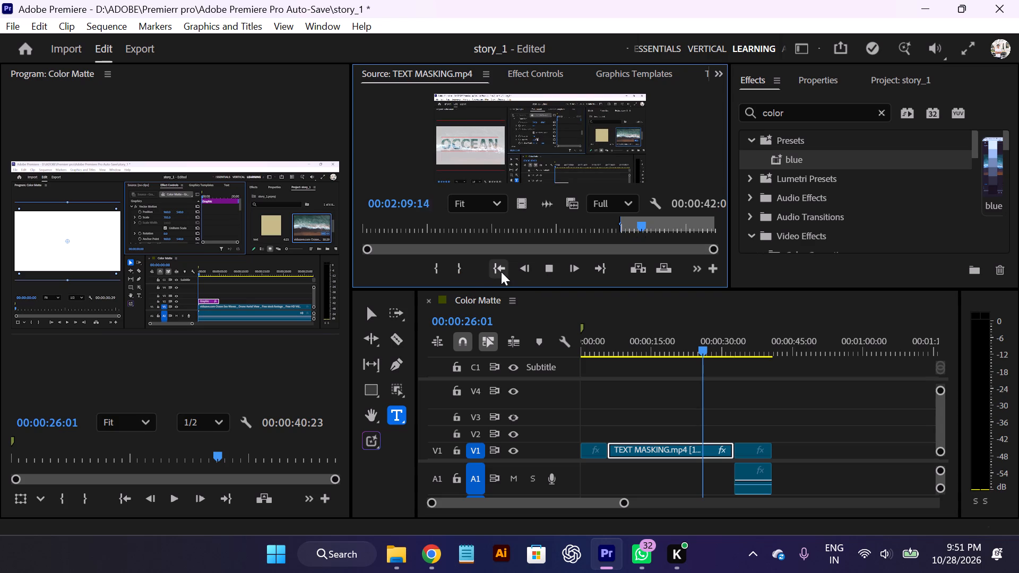
left_click(458, 271)
key("space")
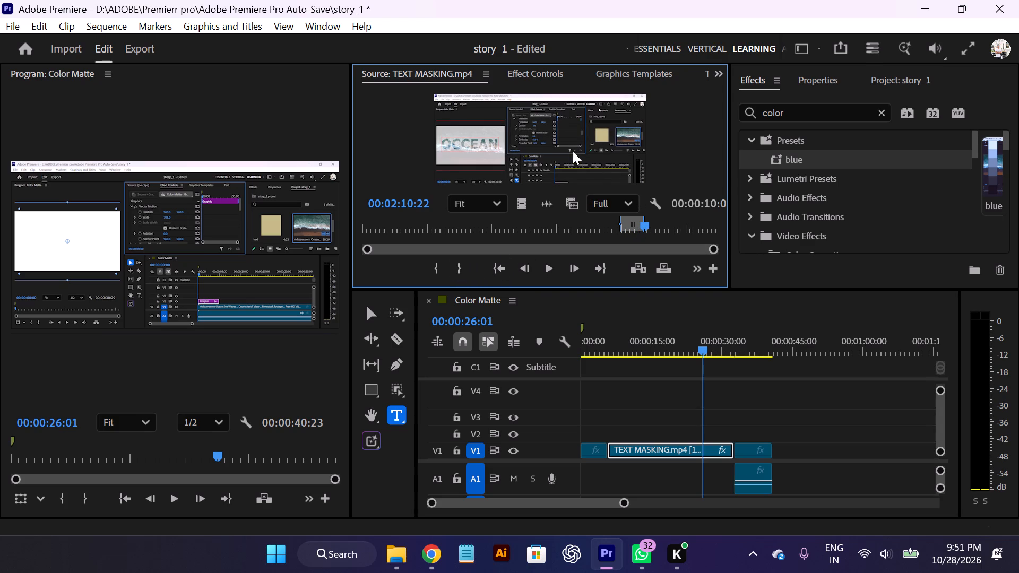
Place the marked excerpt with its audio on V1 and A1 directly after the last clip.
left_click_drag(573, 149, 775, 465)
Delete the A1 audio of the last two TEXT MASKING clips, keeping their video on V1.
left_click_drag(838, 478, 767, 493)
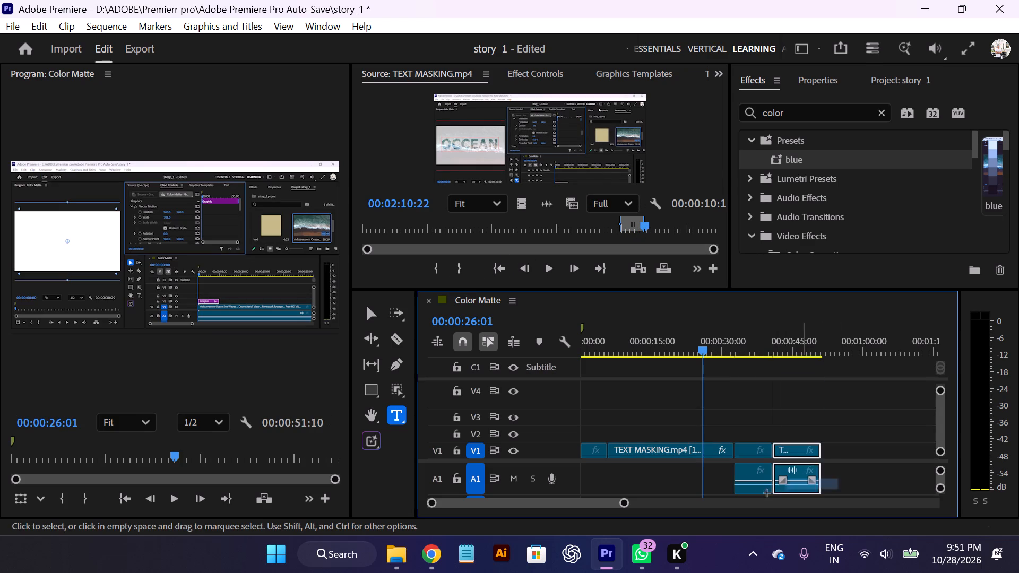
left_click_drag(767, 493, 742, 498)
right_click(785, 476)
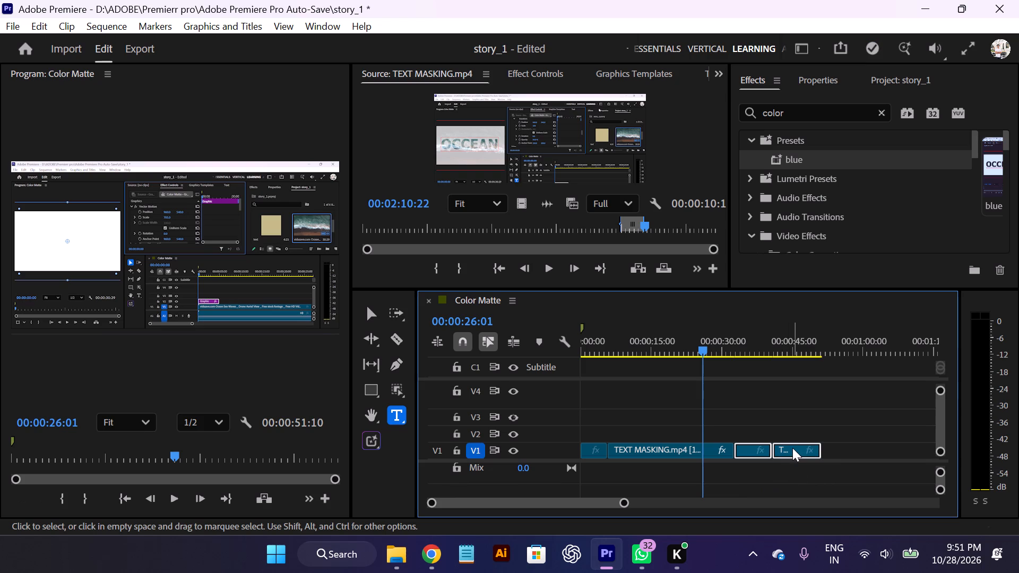
right_click(792, 448)
left_click(871, 313)
scroll(843, 446, "up", 6)
scroll(849, 477, "up", 6, "ctrl")
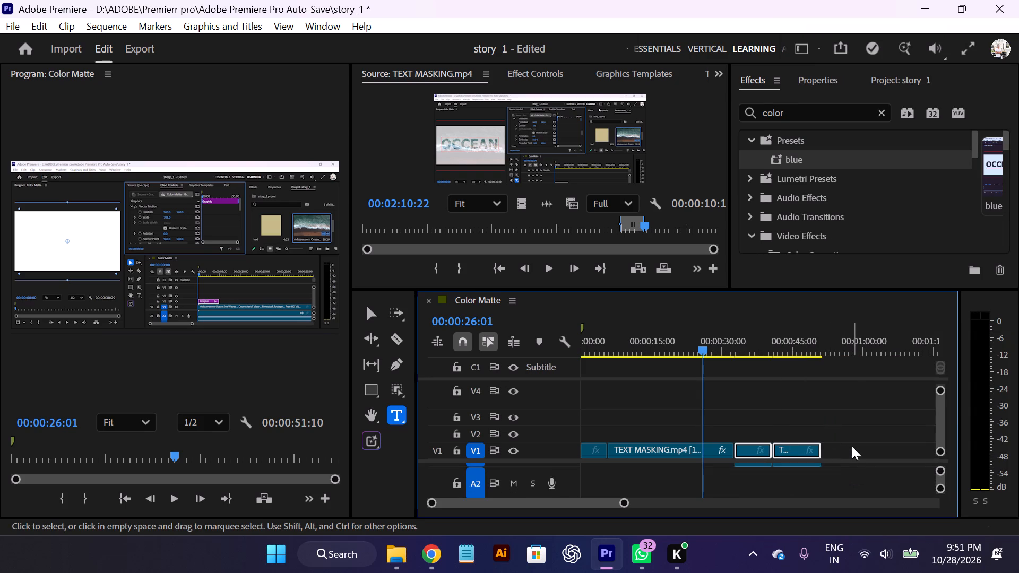
scroll(852, 446, "up", 4, "ctrl")
scroll(853, 454, "down", 11, "ctrl")
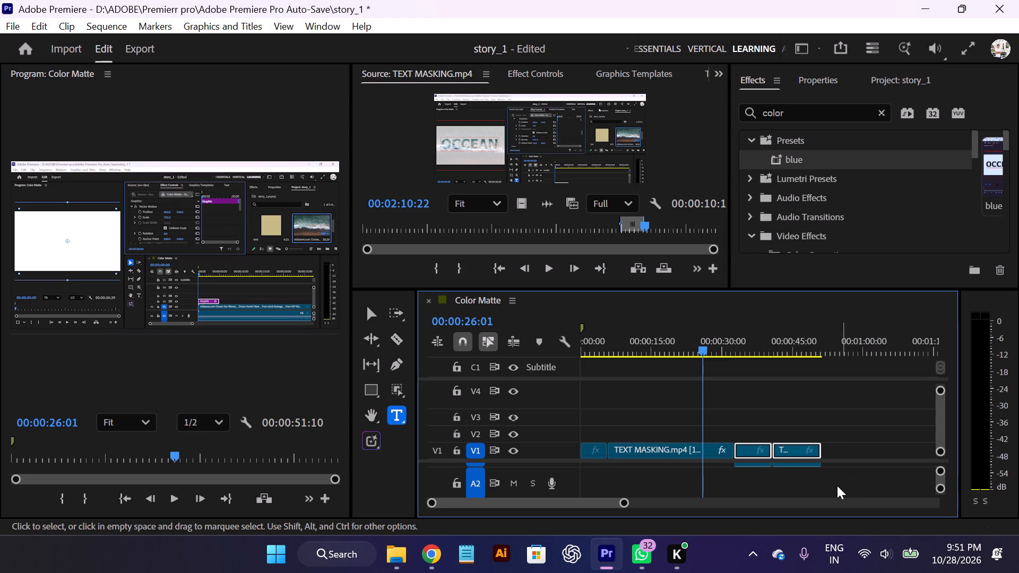
left_click_drag(522, 460, 531, 418)
scroll(647, 460, "up", 4)
scroll(649, 460, "up", 5, "ctrl")
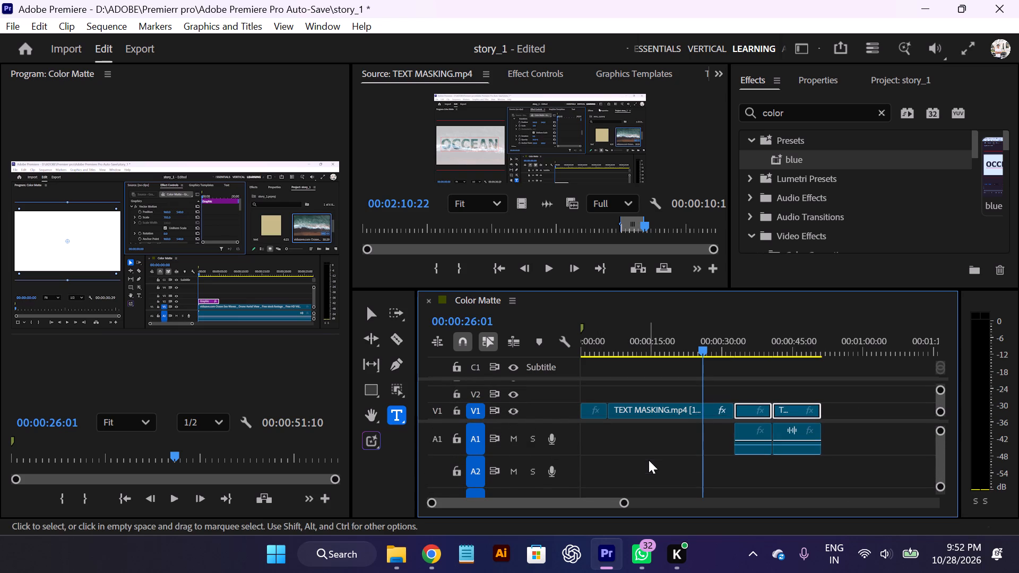
left_click_drag(843, 425, 736, 448)
key("Delete")
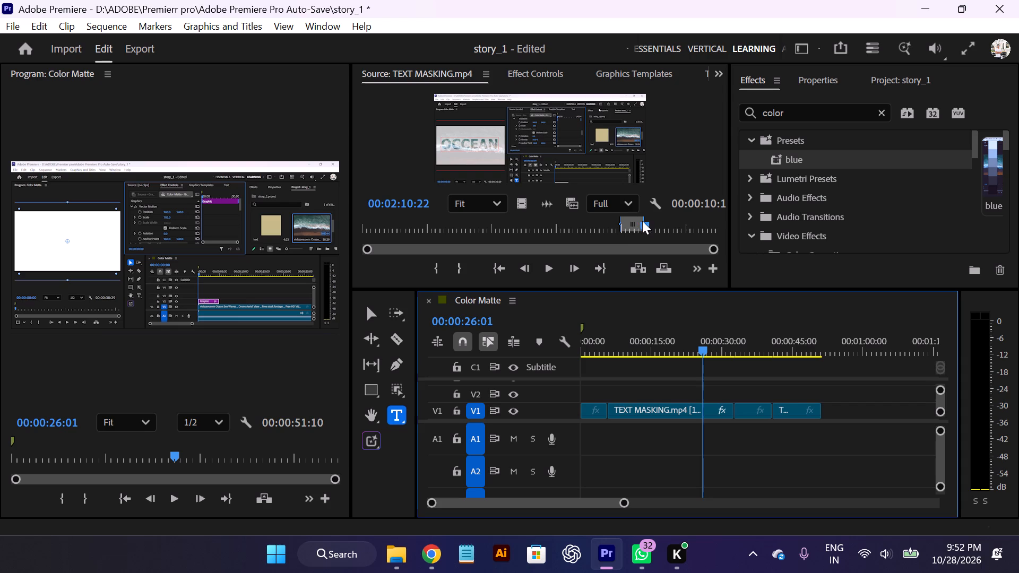
Scrub and play further through the source recording, and mark an excerpt from about 00:02:33 to about 00:02:38.
left_click_drag(645, 224, 651, 224)
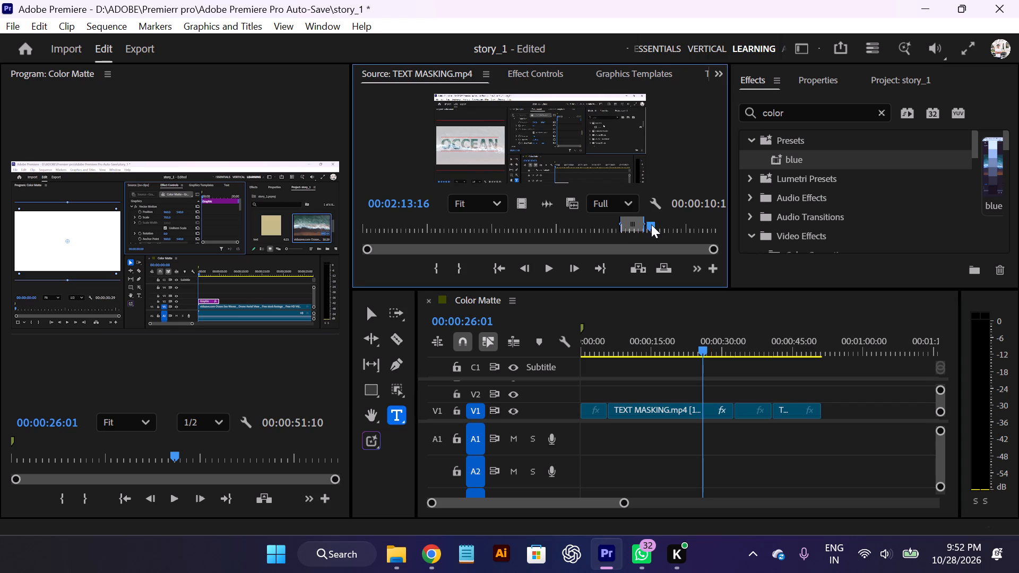
left_click_drag(651, 224, 660, 224)
left_click(427, 268)
key("space")
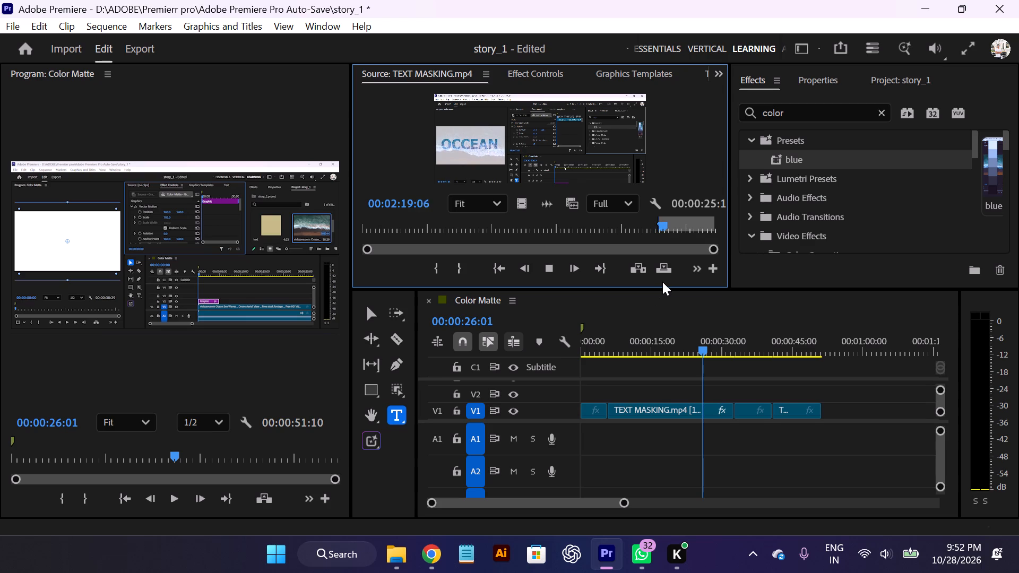
key("space")
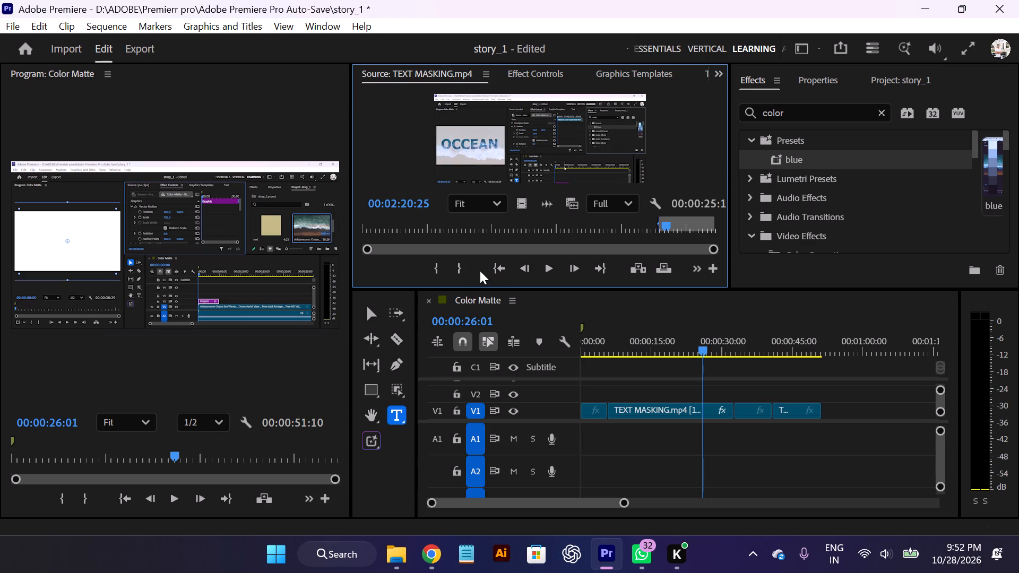
key("space")
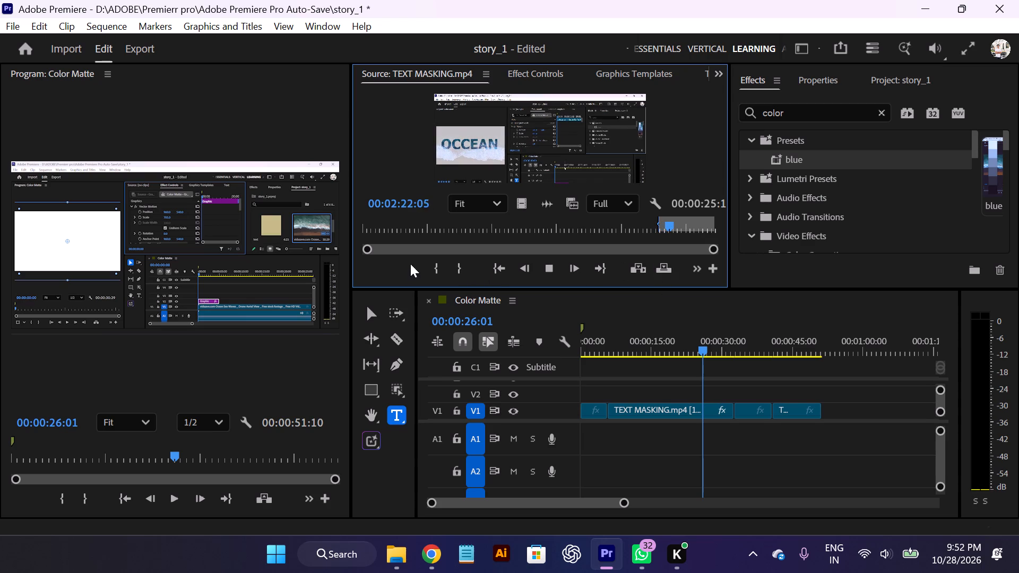
left_click_drag(678, 227, 686, 229)
left_click(437, 273)
key("space")
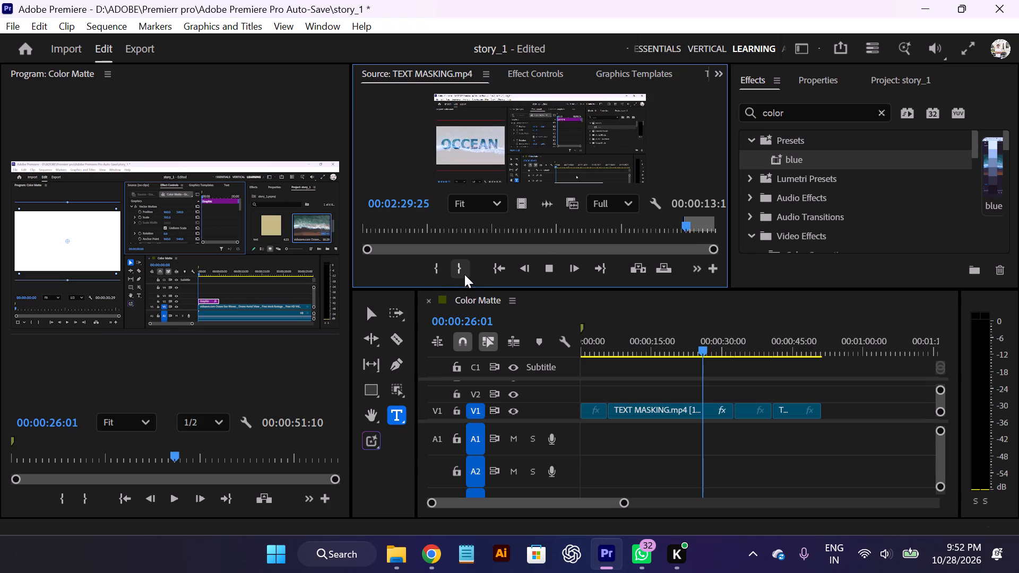
left_click(441, 273)
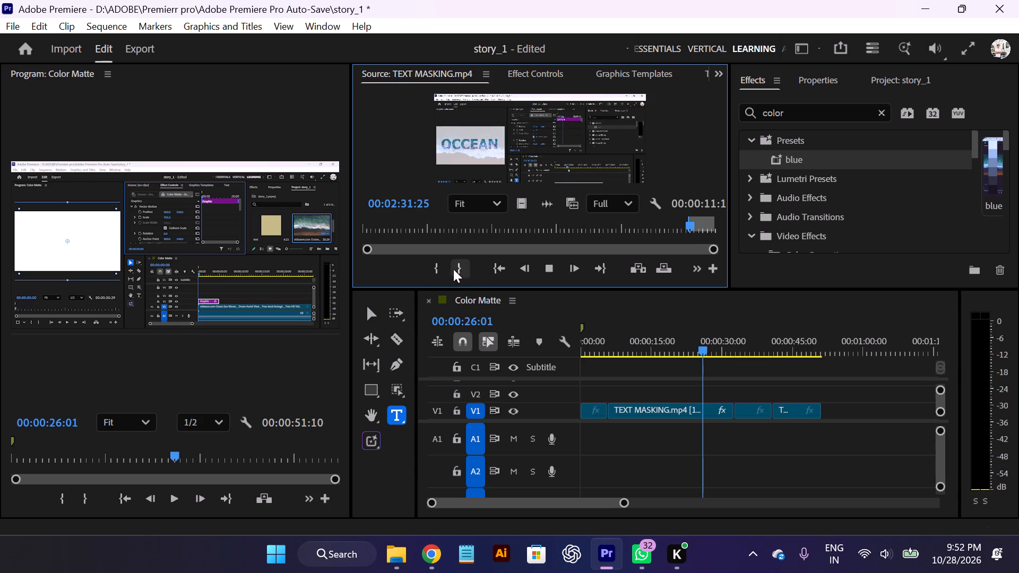
left_click(435, 269)
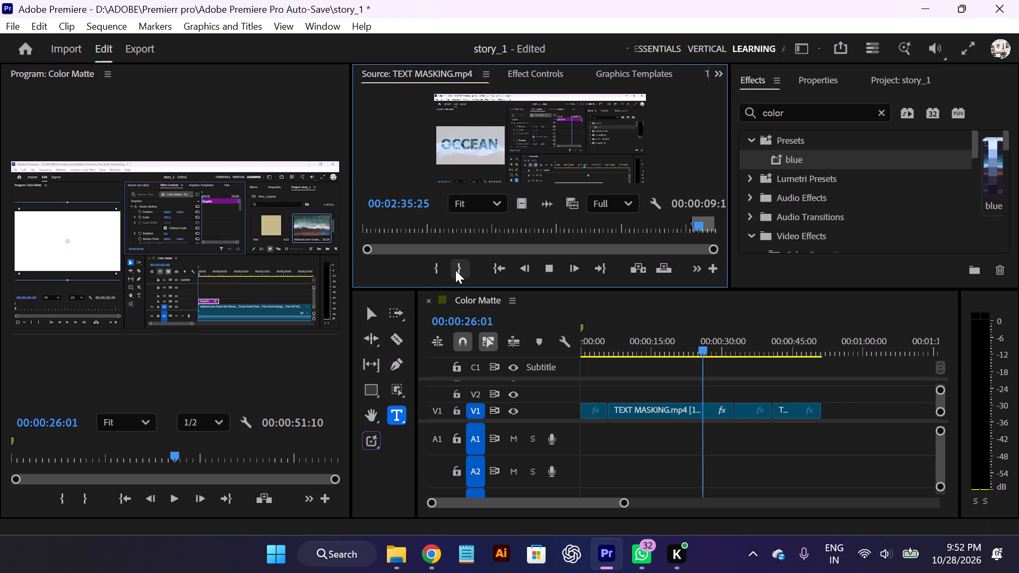
left_click(458, 270)
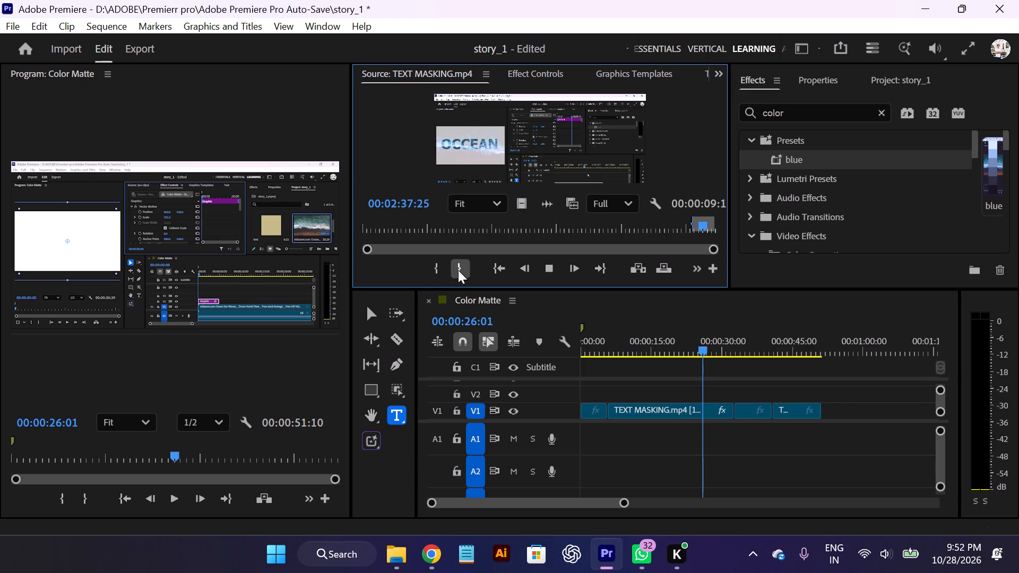
key("space")
Place only the video of the marked excerpt on V1 directly after the last clip.
left_click_drag(537, 147, 548, 169)
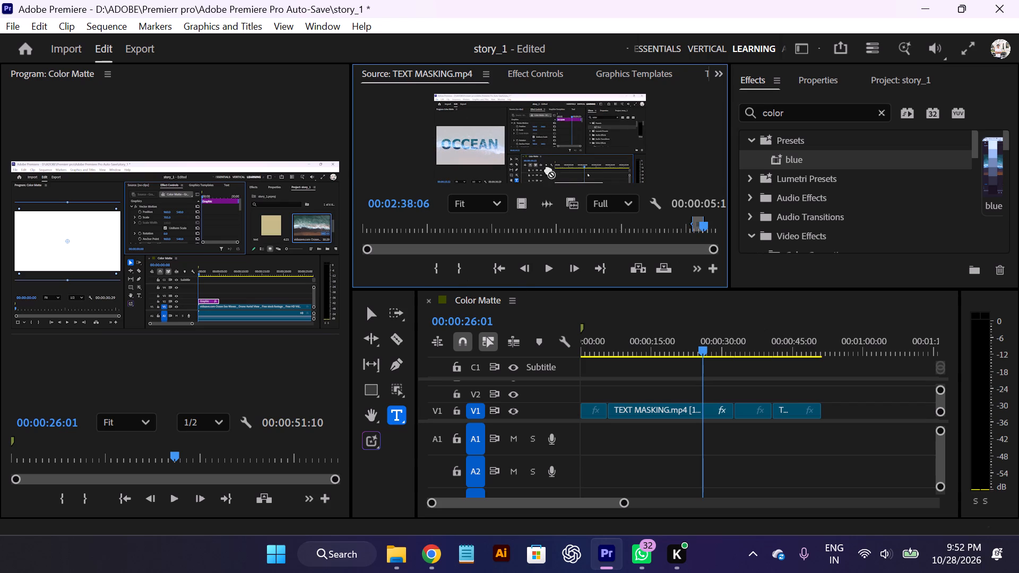
left_click_drag(548, 169, 436, 106)
left_click_drag(521, 208, 831, 422)
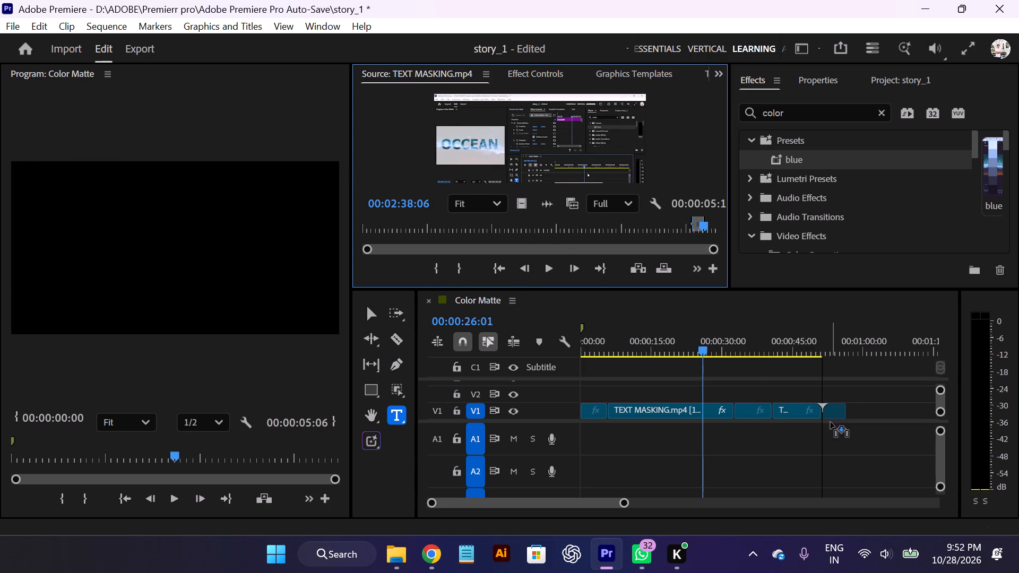
left_click_drag(831, 422, 830, 422)
Set the speed of all V1 clips after the first one to 150%.
left_click_drag(875, 424, 747, 413)
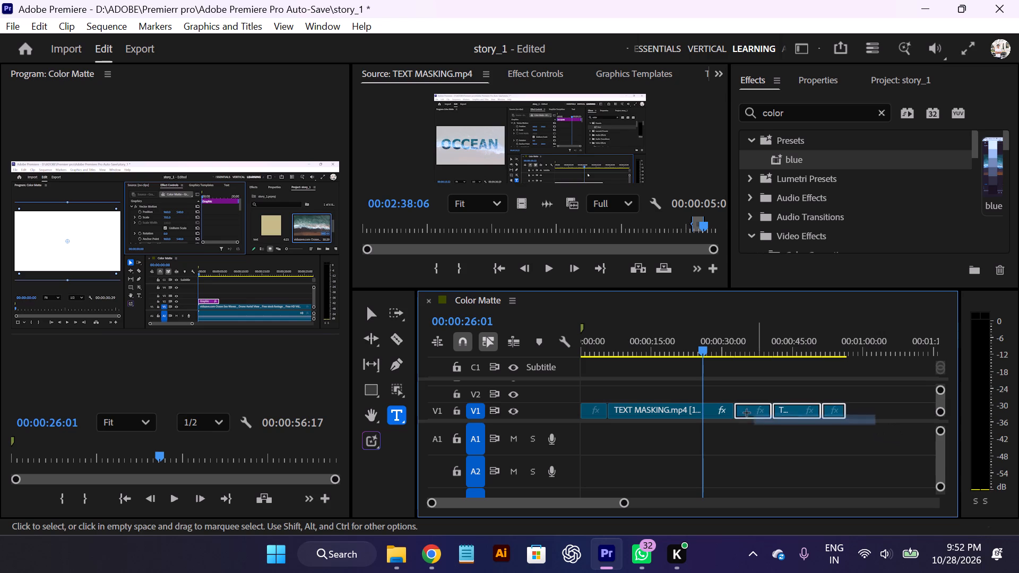
left_click_drag(747, 413, 644, 410)
right_click(644, 410)
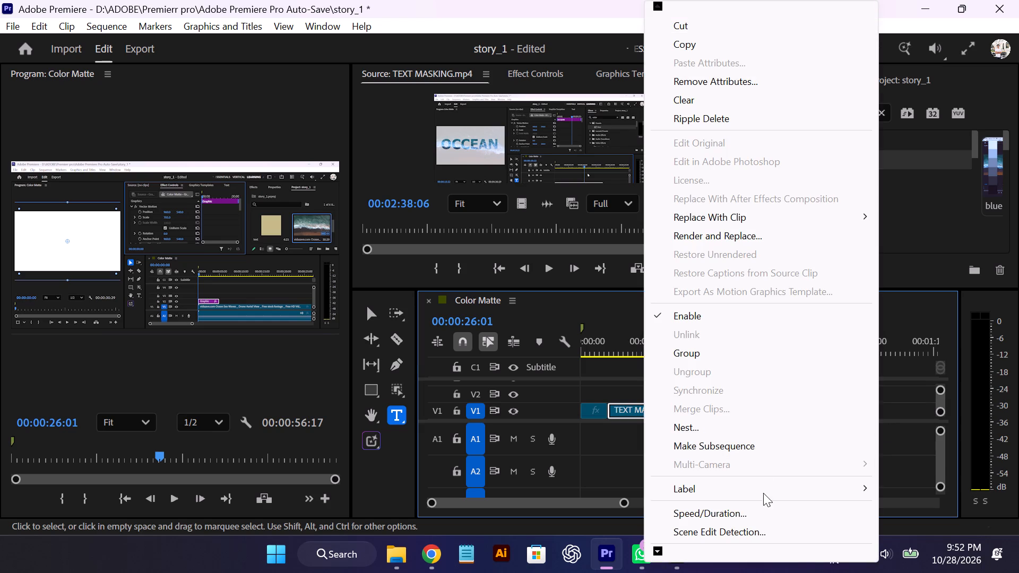
left_click(766, 511)
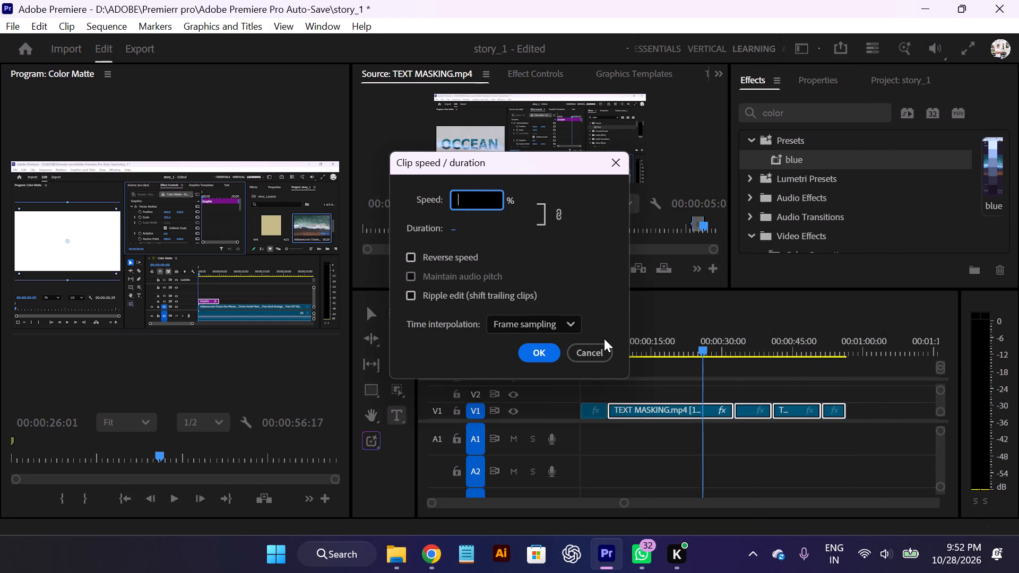
type("150")
key("Return")
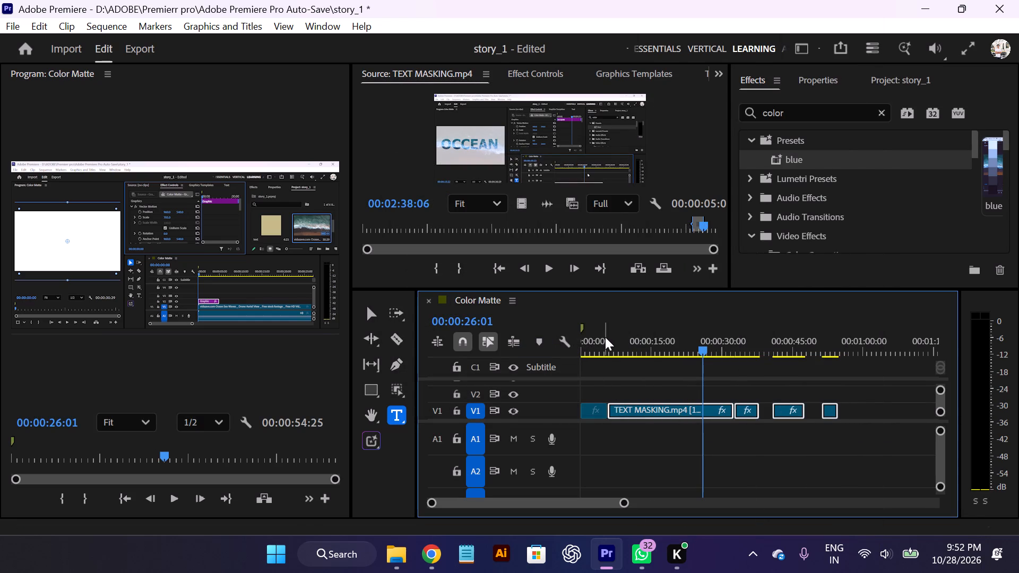
Close the gaps on V1 by moving the last two clips back against the clips before them.
left_click_drag(867, 412, 735, 405)
left_click_drag(795, 437, 788, 433)
left_click_drag(746, 414, 739, 414)
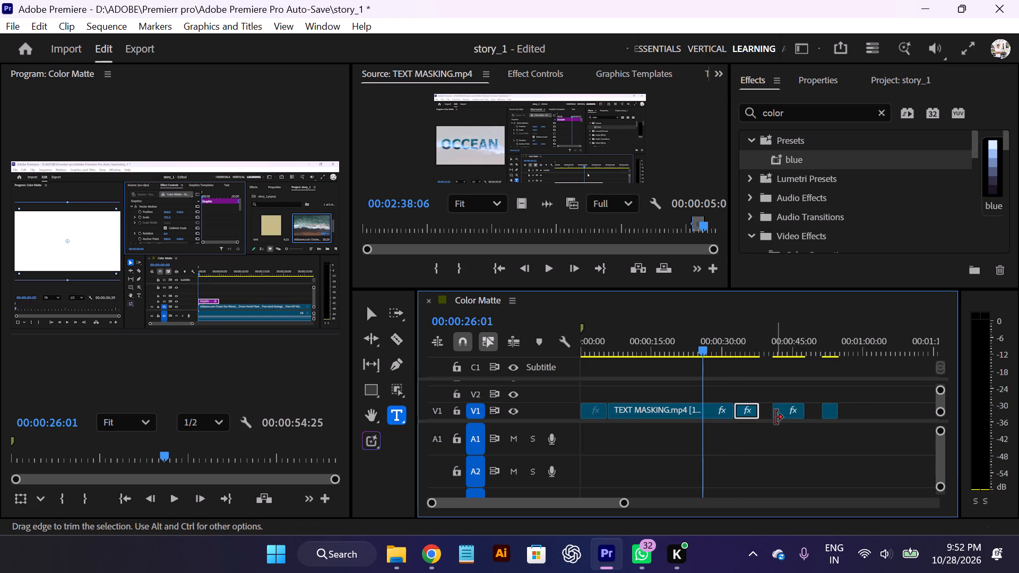
left_click_drag(786, 412, 777, 411)
left_click_drag(831, 415, 825, 415)
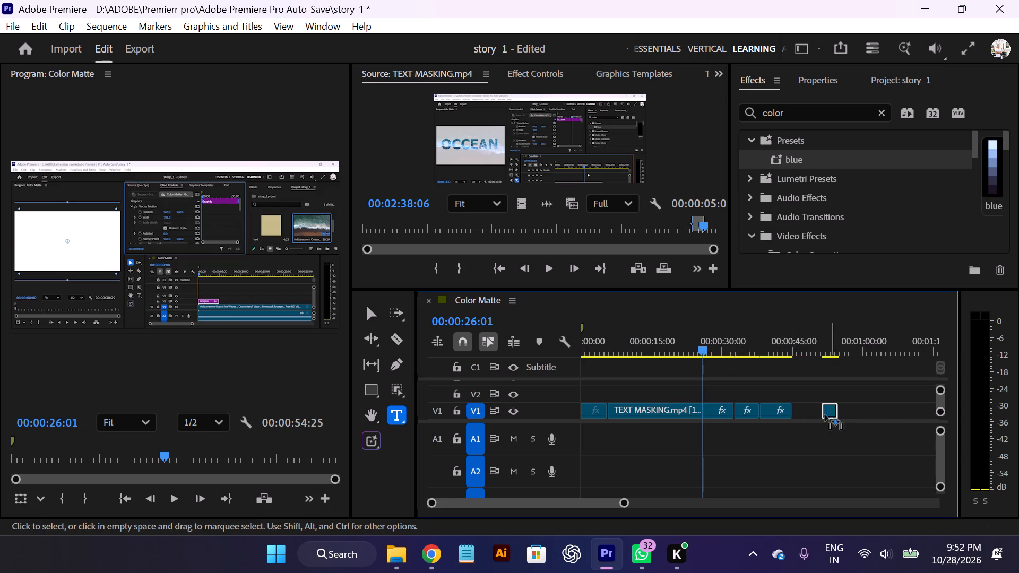
left_click_drag(825, 415, 797, 413)
Move the playhead back to the start of the sequence at 00:00:00:00.
scroll(802, 448, "up", 6)
scroll(816, 444, "down", 8)
scroll(857, 438, "up", 5)
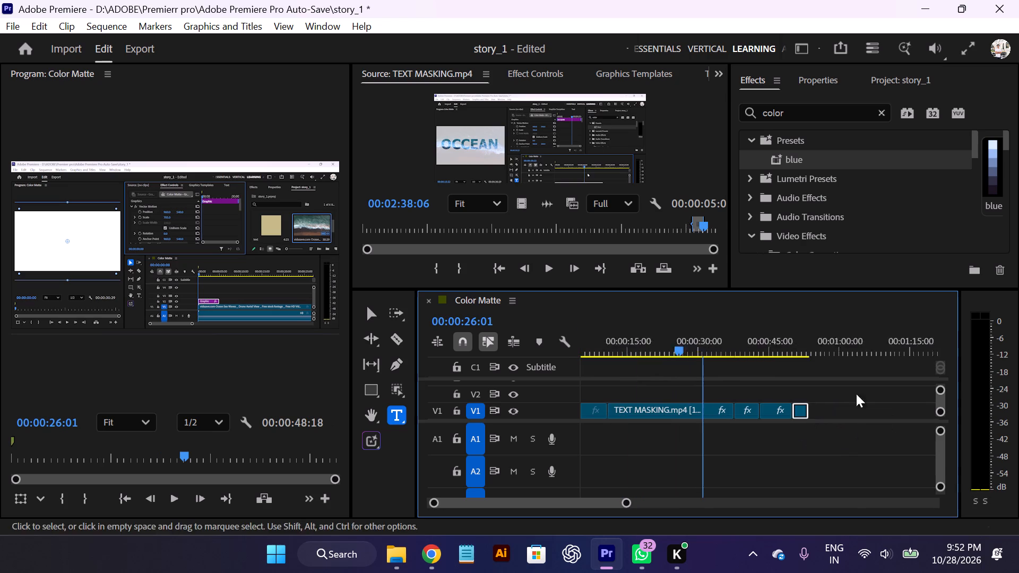
scroll(856, 394, "up", 10)
scroll(863, 347, "up", 5)
left_click_drag(706, 349, 651, 363)
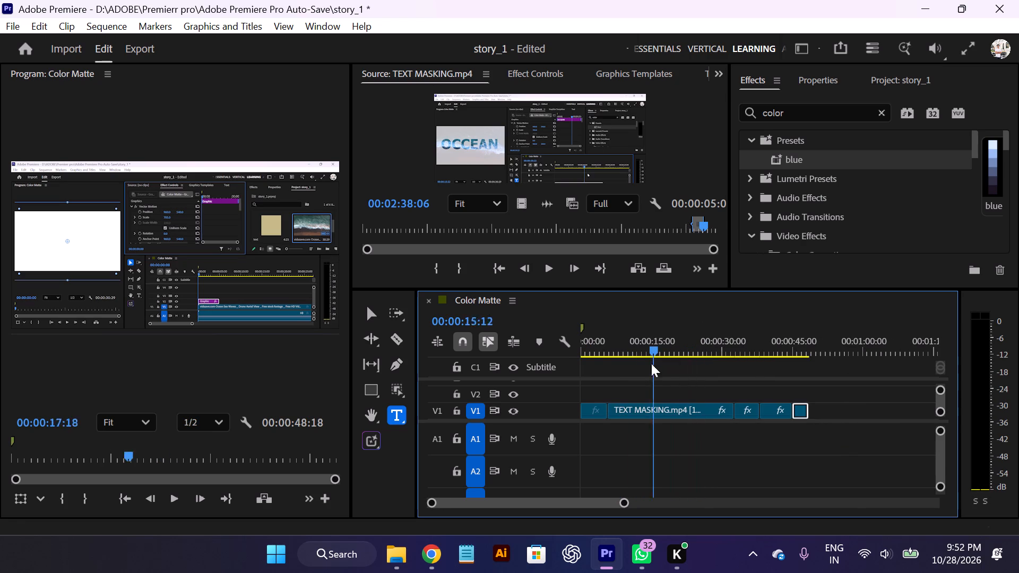
left_click_drag(651, 363, 537, 371)
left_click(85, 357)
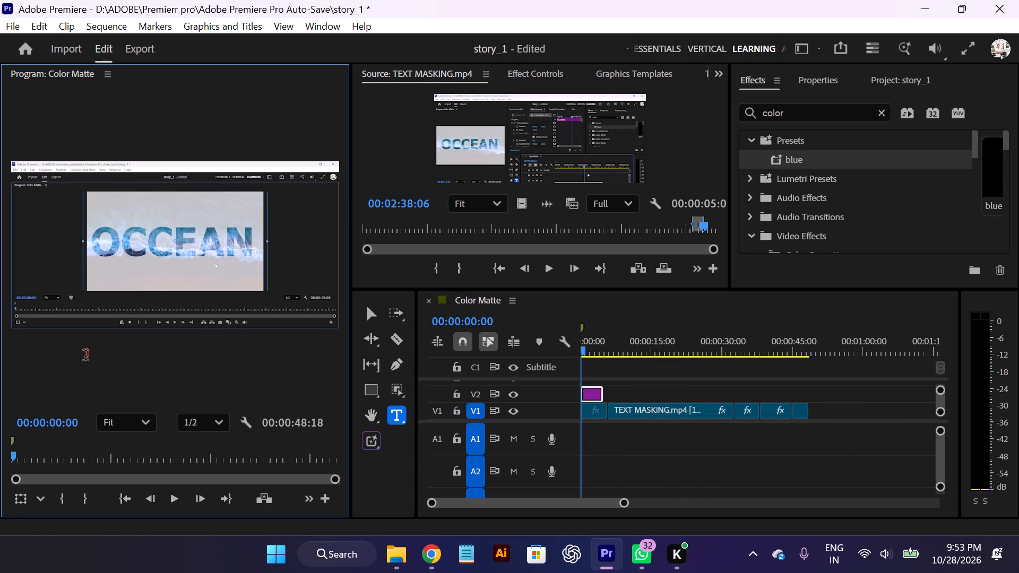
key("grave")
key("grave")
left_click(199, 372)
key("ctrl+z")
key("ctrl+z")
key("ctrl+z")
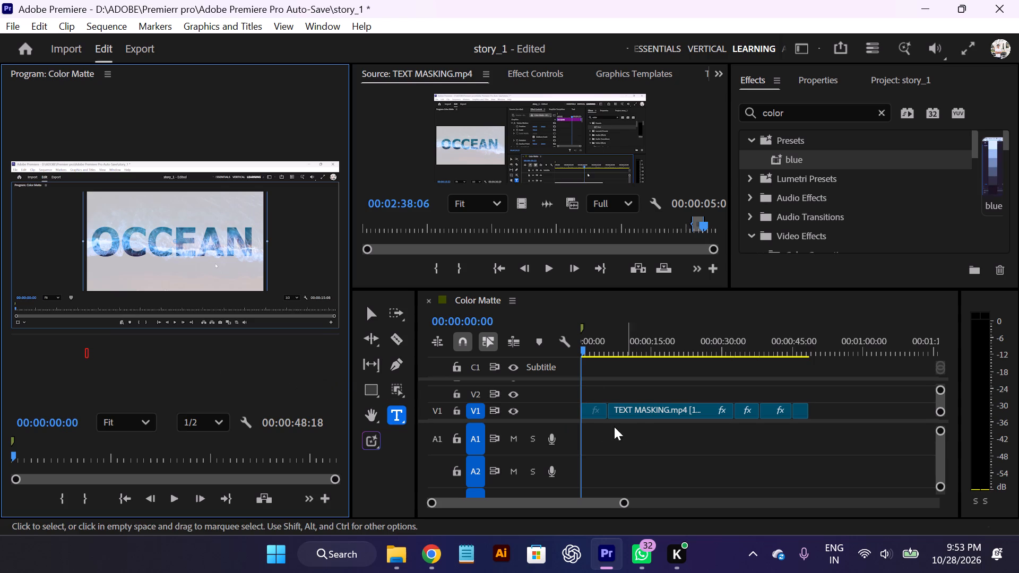
Switch to the Selection tool and play the sequence from its start in the maximized Program monitor.
left_click(370, 316)
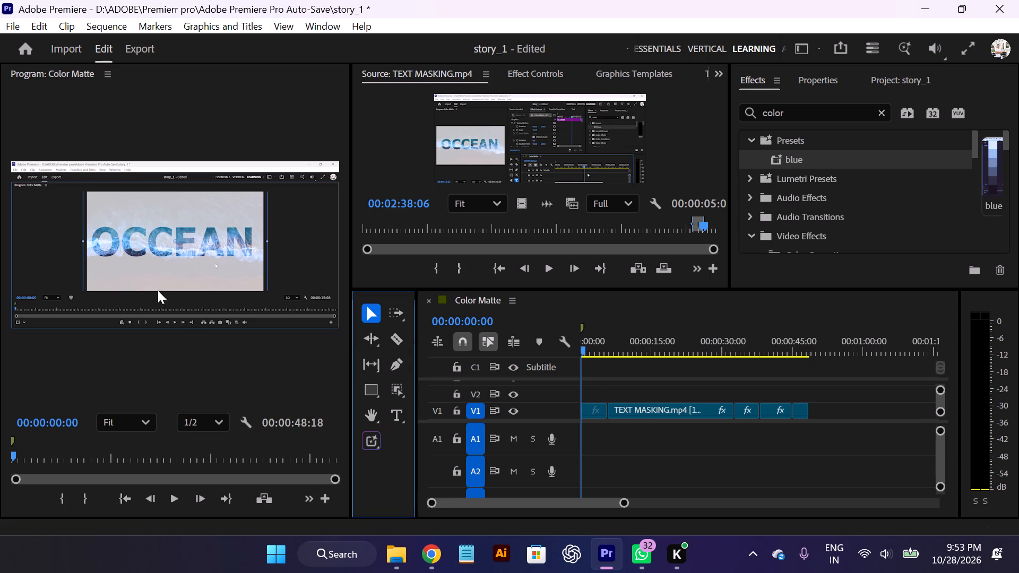
left_click(151, 249)
scroll(833, 423, "up", 3)
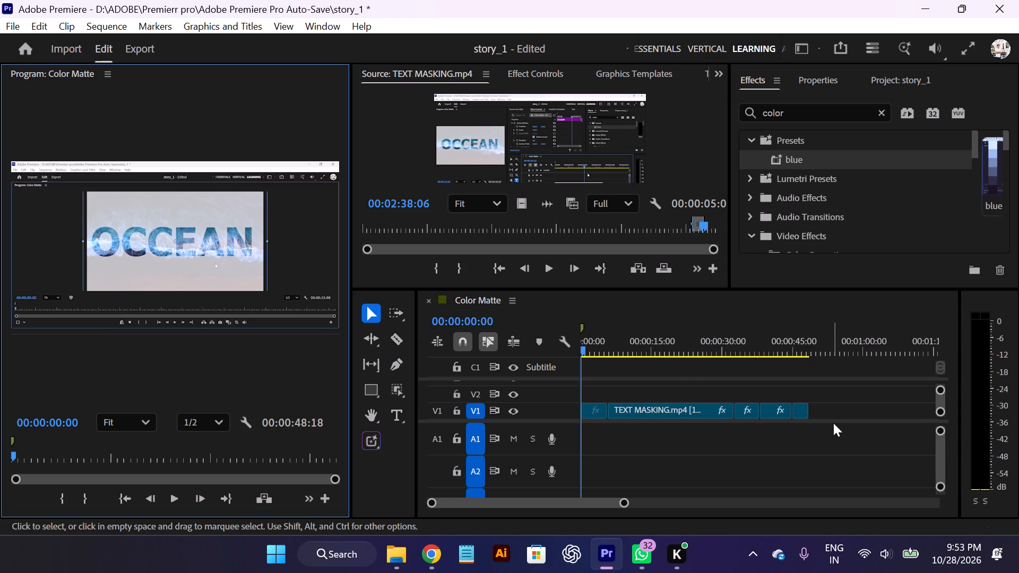
scroll(833, 423, "down", 3)
scroll(833, 423, "up", 5)
key("grave")
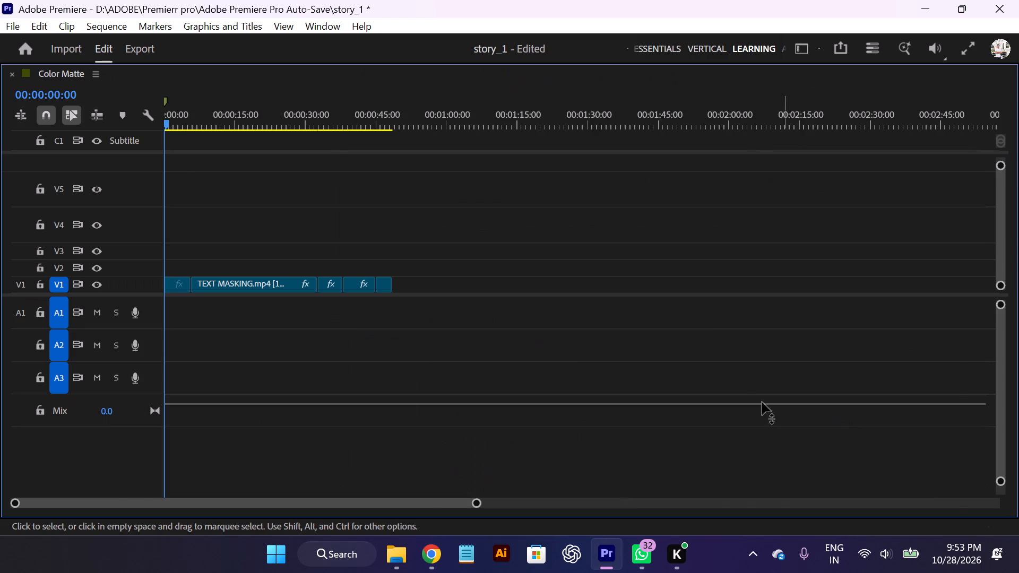
key("grave")
left_click(339, 320)
key("space")
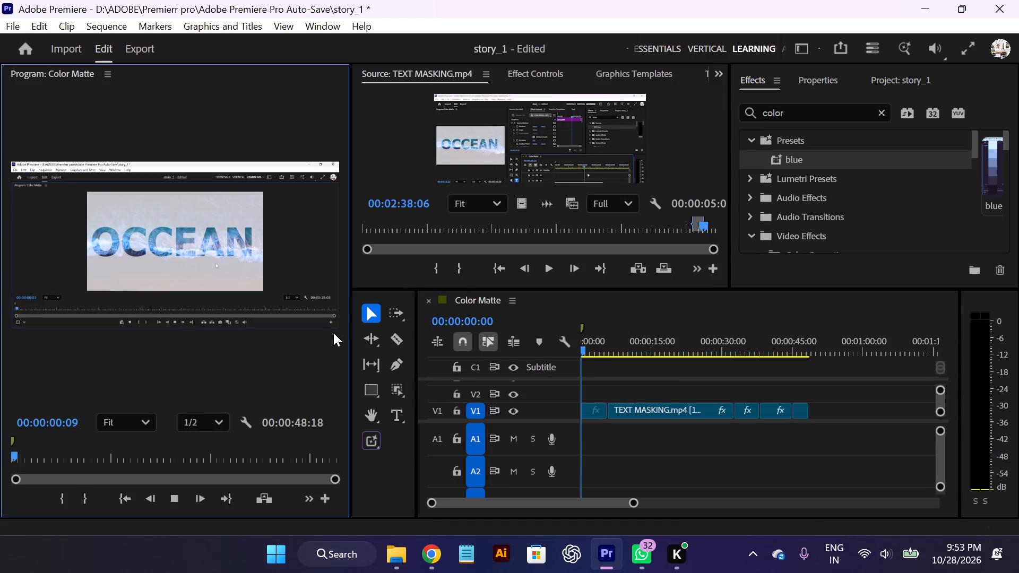
key("space")
key("grave")
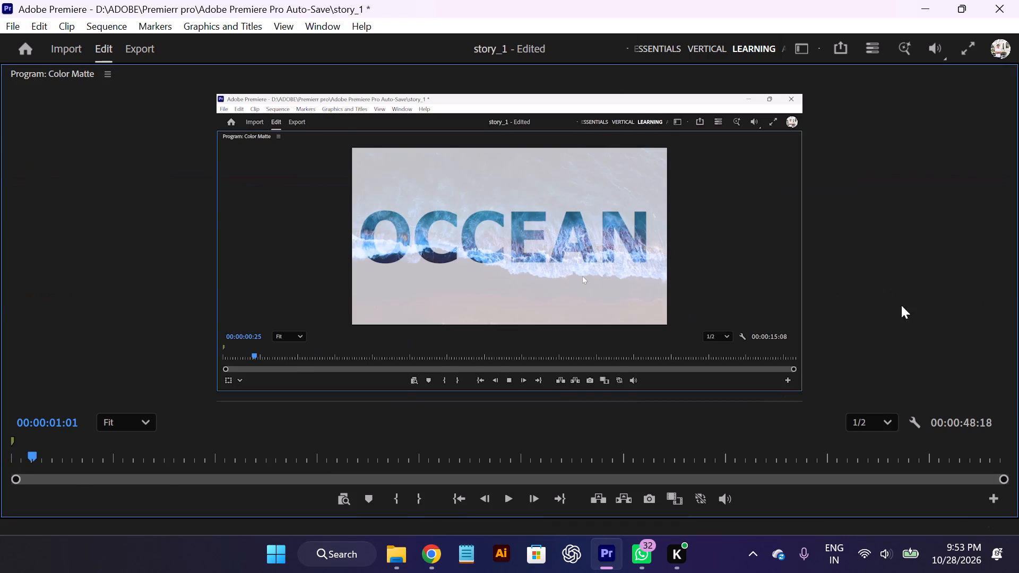
key("space")
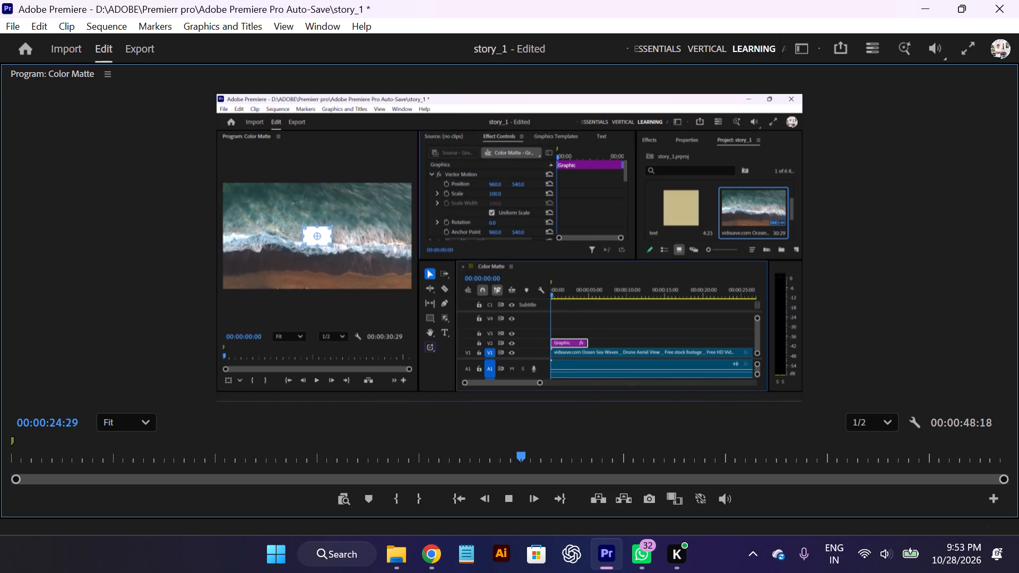
Set the Program monitor's playback resolution to Full.
left_click_drag(1018, 347, 897, 368)
left_click(895, 421)
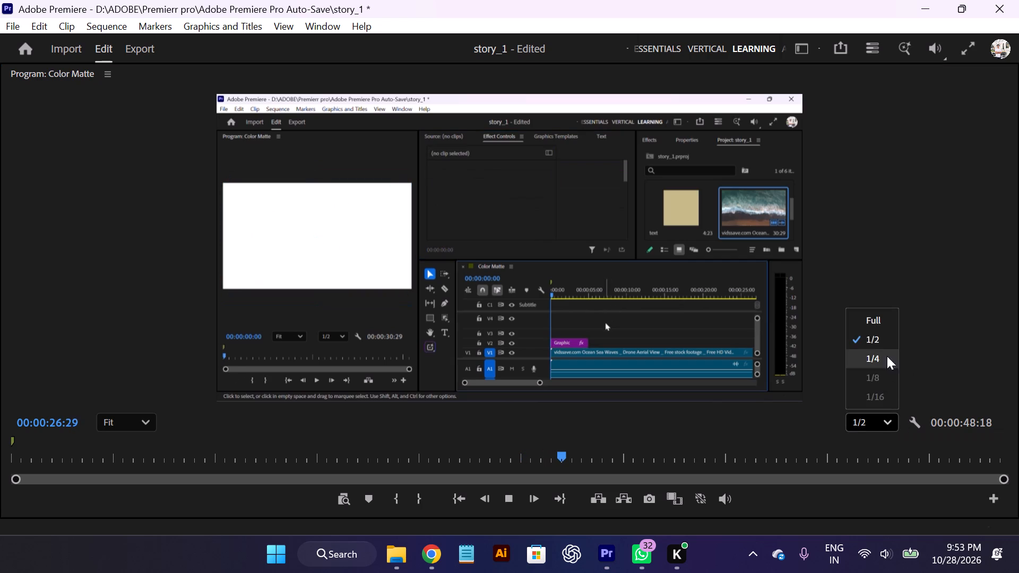
left_click(878, 321)
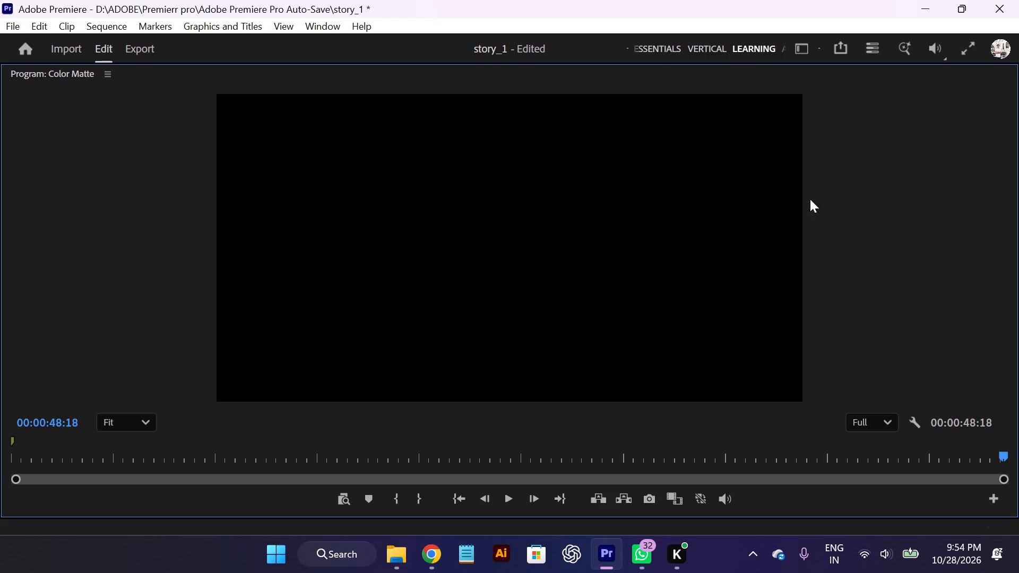
Replay the sequence from about 00:00:01 to check the opening clip.
left_click_drag(64, 457, 39, 450)
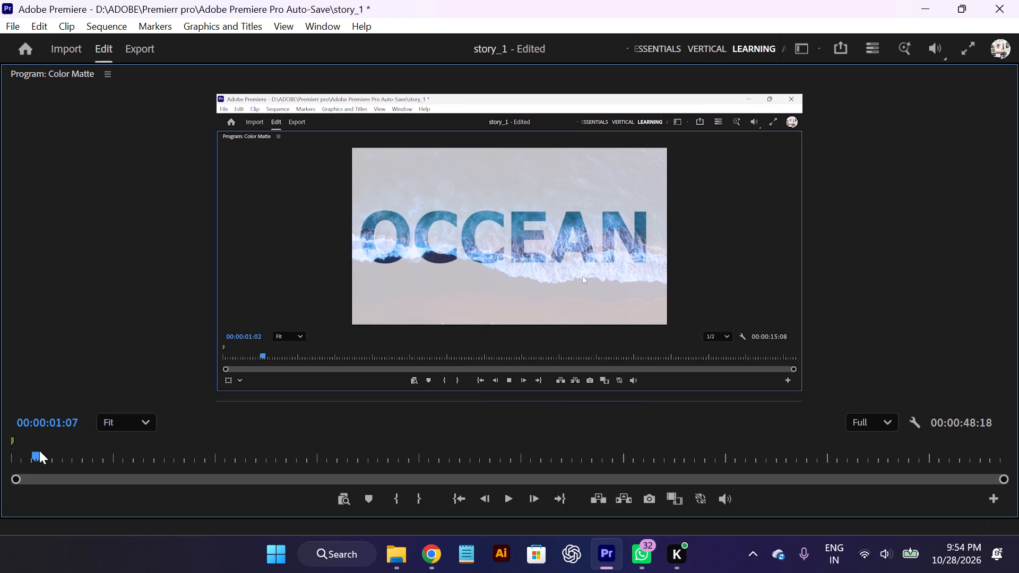
key("space")
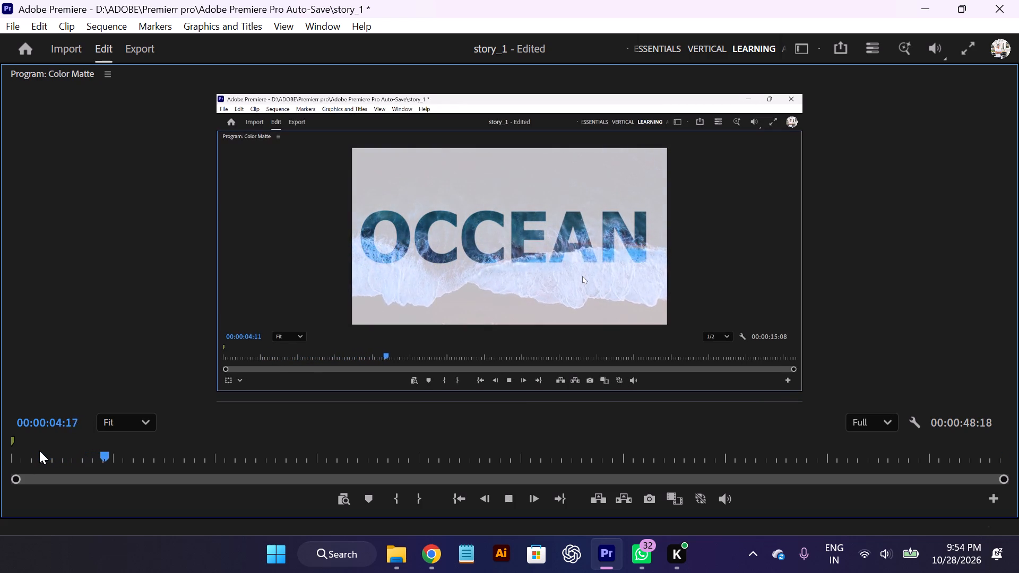
Save the project.
key("ctrl+s")
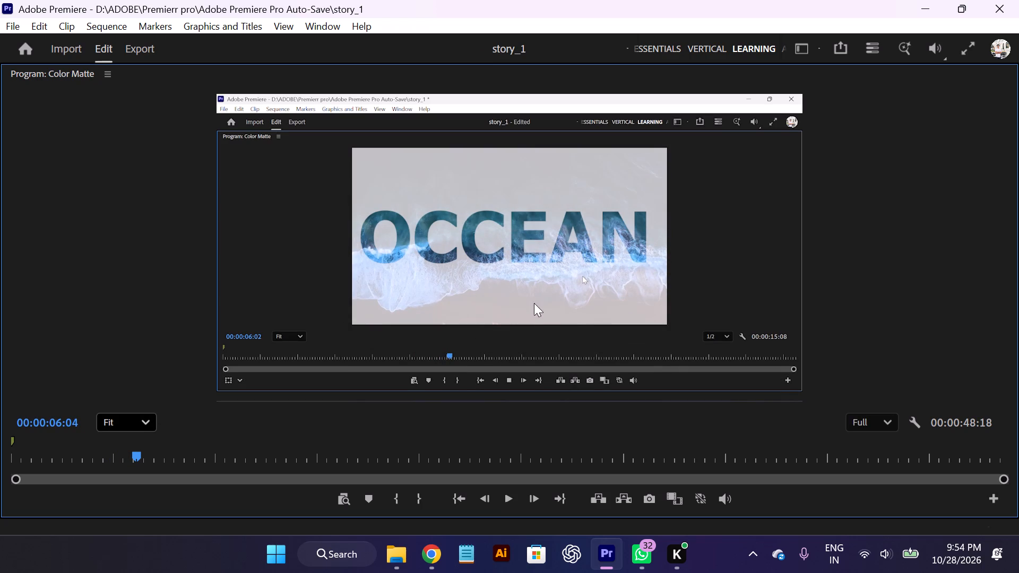
View the current frame in full screen, and return to the normal workspace with all panels shown.
left_click(970, 48)
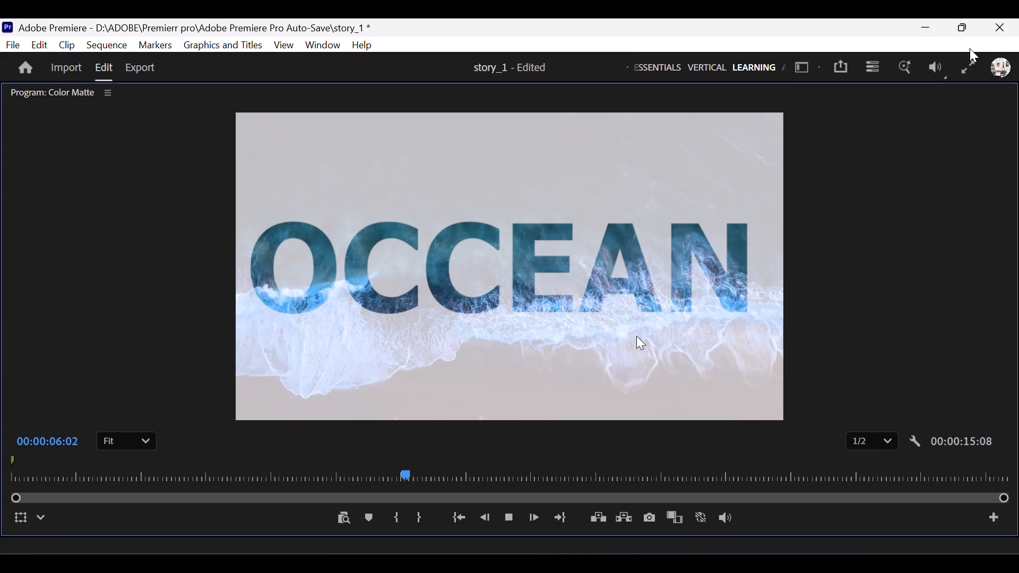
left_click(966, 61)
key("grave")
key("Escape")
key("grave")
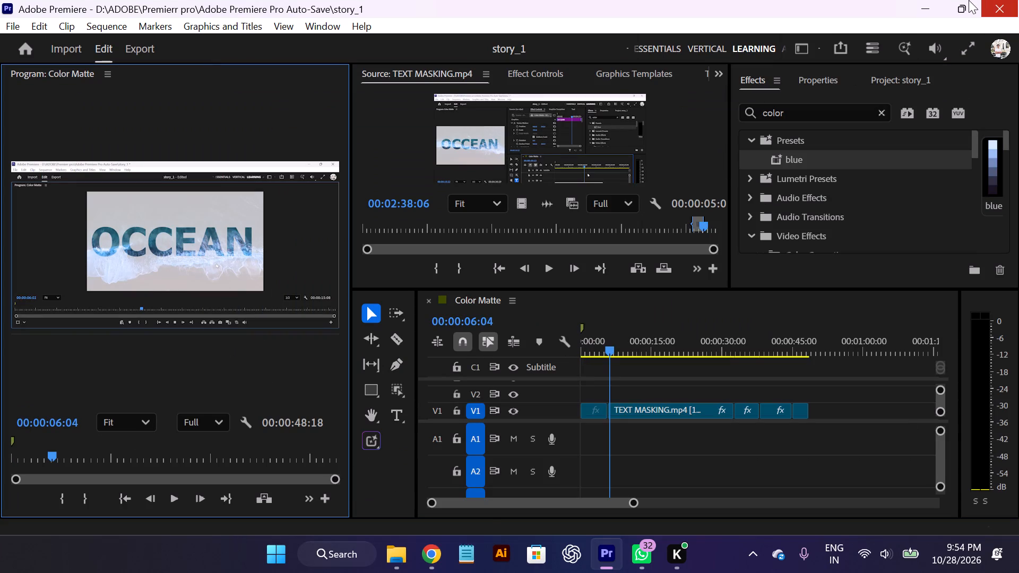
Minimize the Premiere Pro window.
left_click(925, 3)
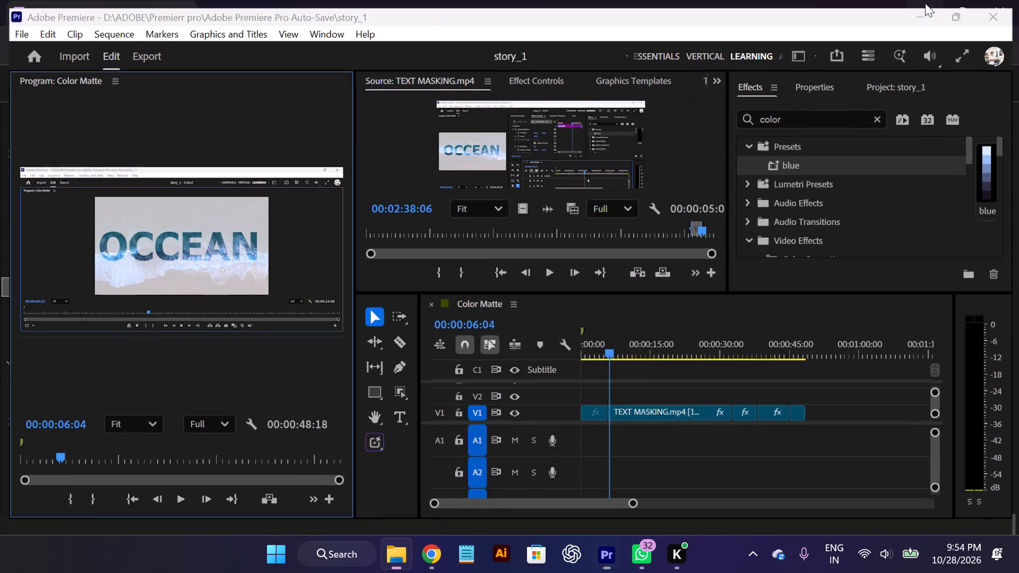